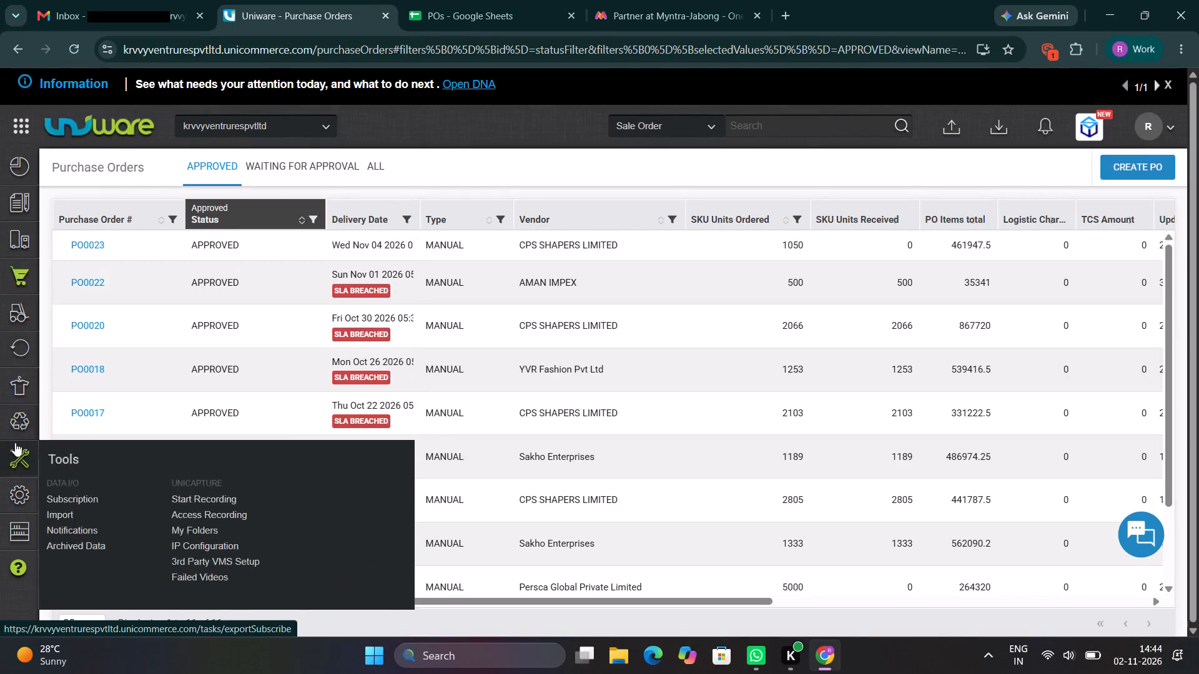
Filter the linked product listings to the SHOPIFY channel and SKU summary BIKINI/HAZE-MOCH-ROSE/XS-S.
click(66, 427)
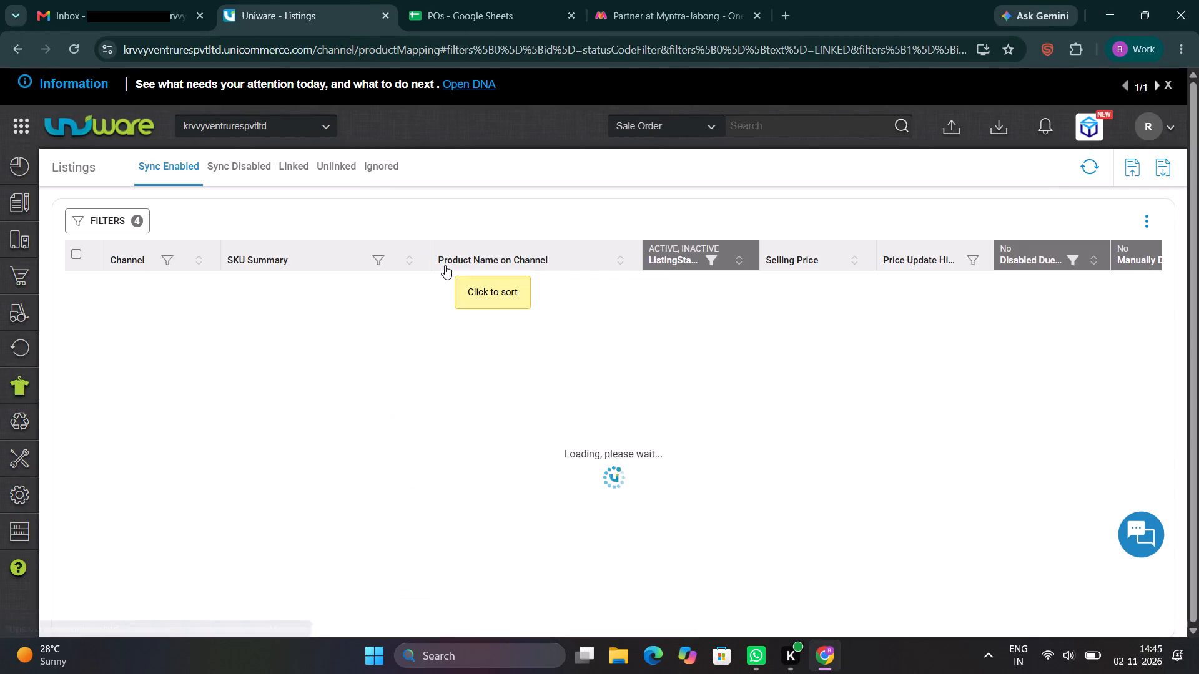
click(291, 176)
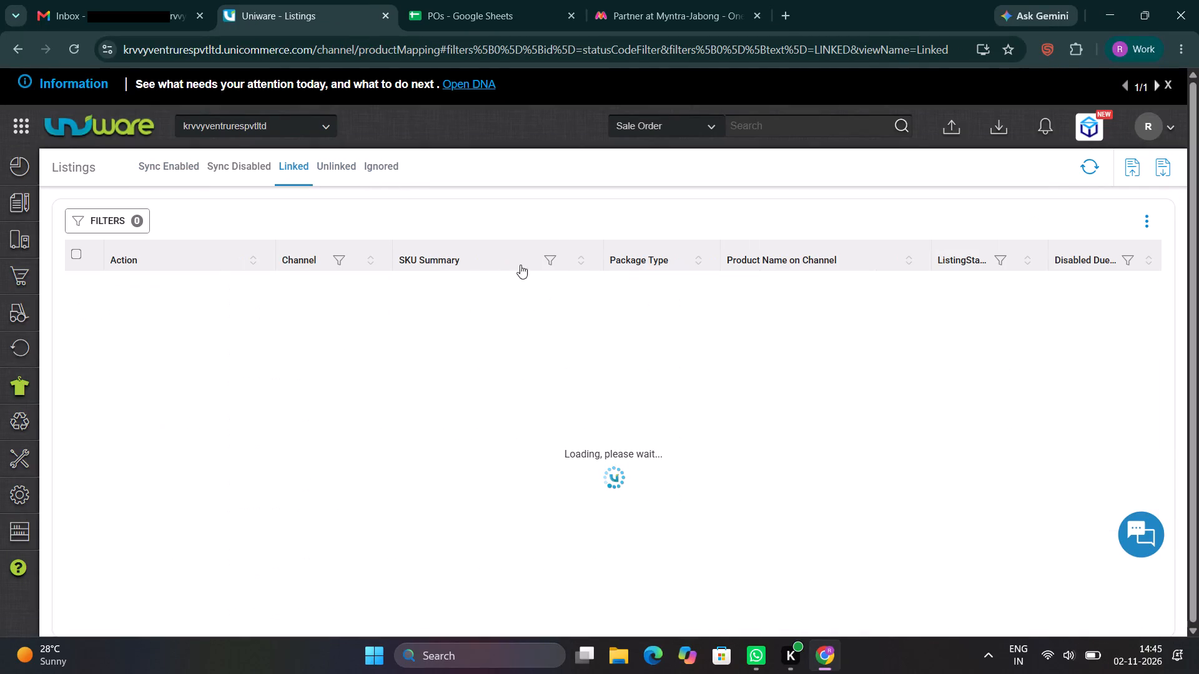
click(549, 262)
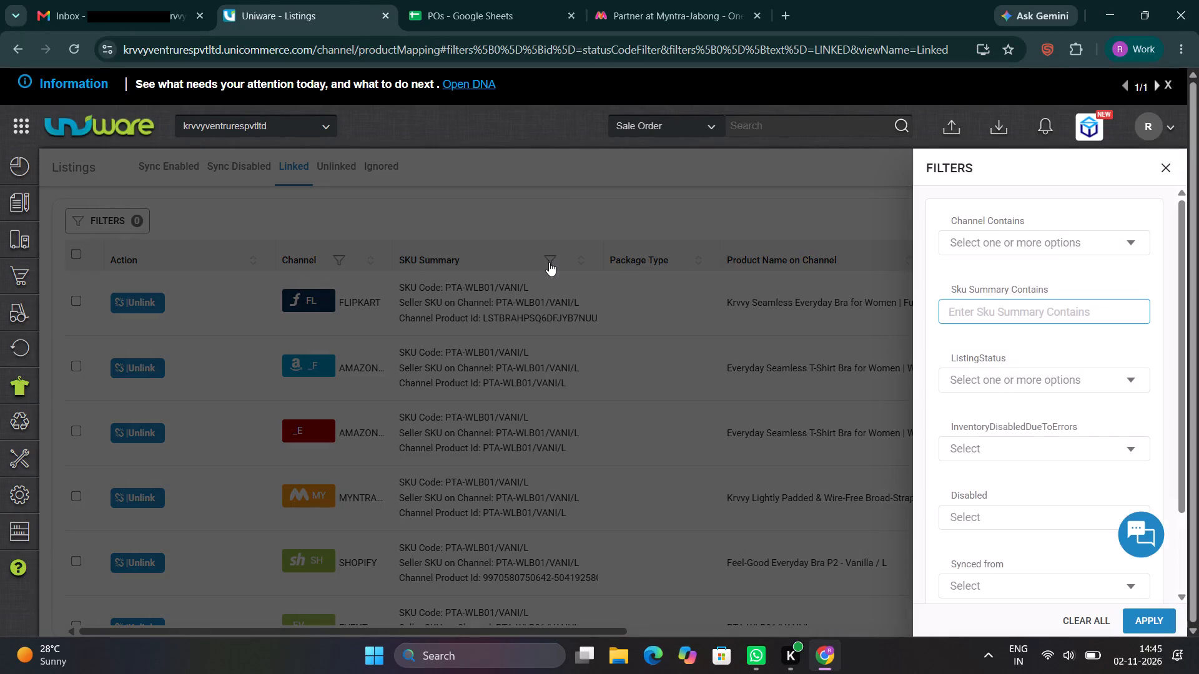
key(ctrl+v)
click(992, 248)
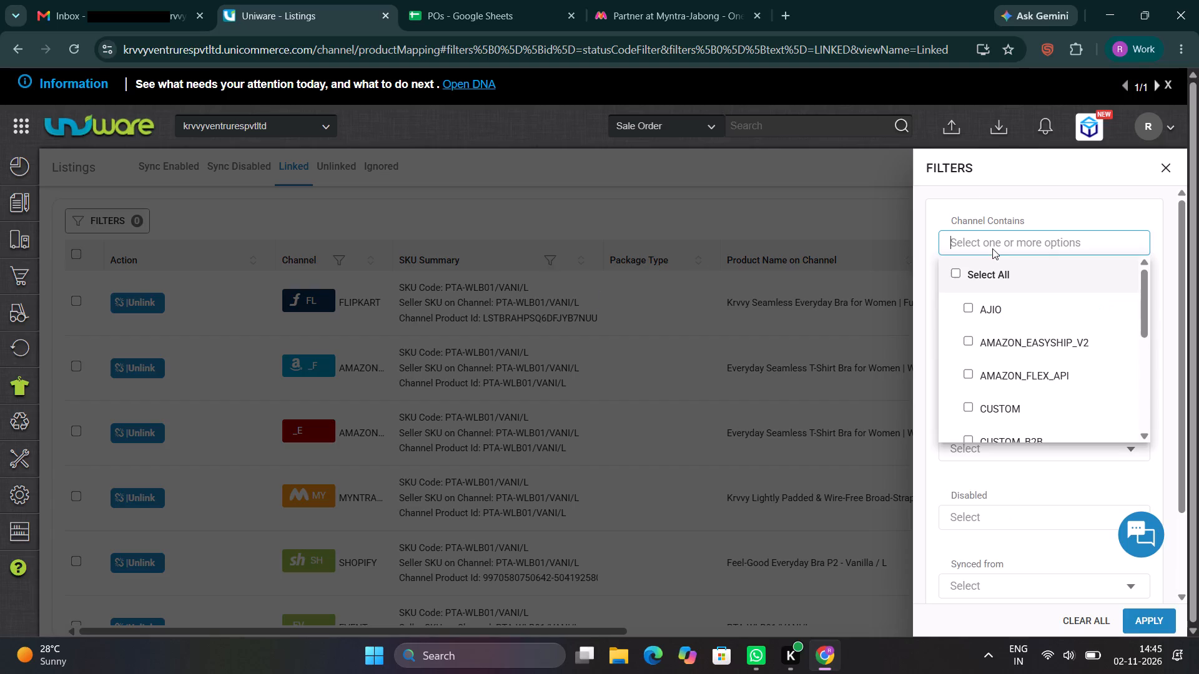
scroll(990, 383, down, 6)
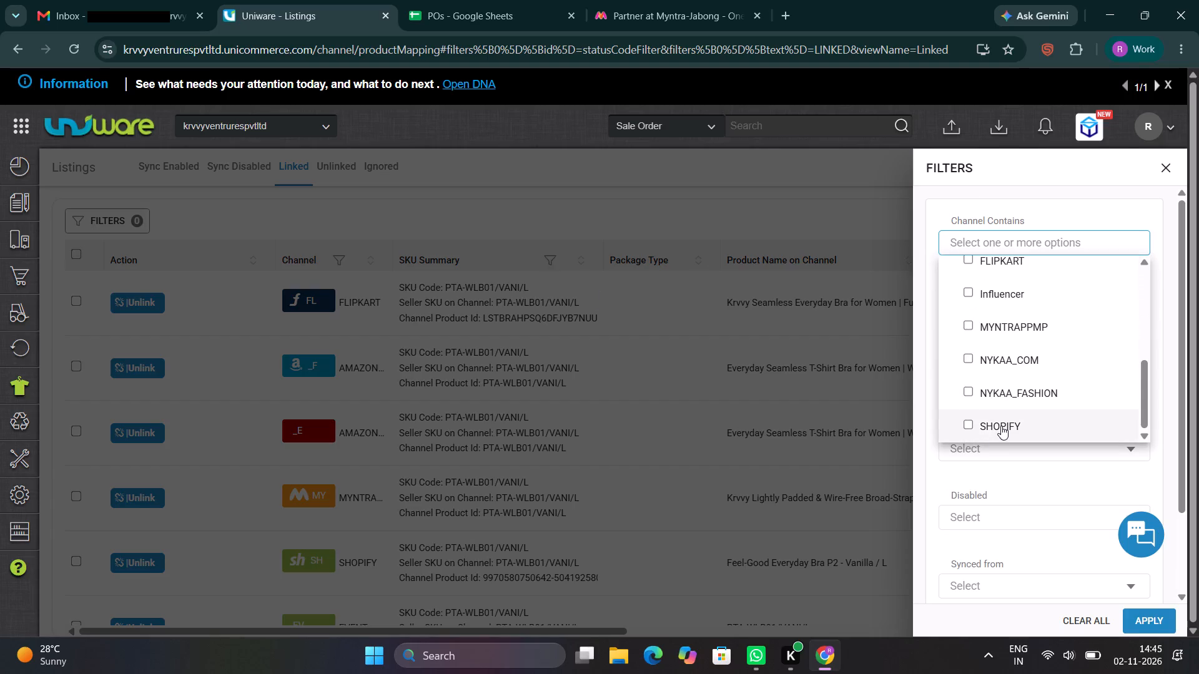
click(1001, 426)
click(1153, 627)
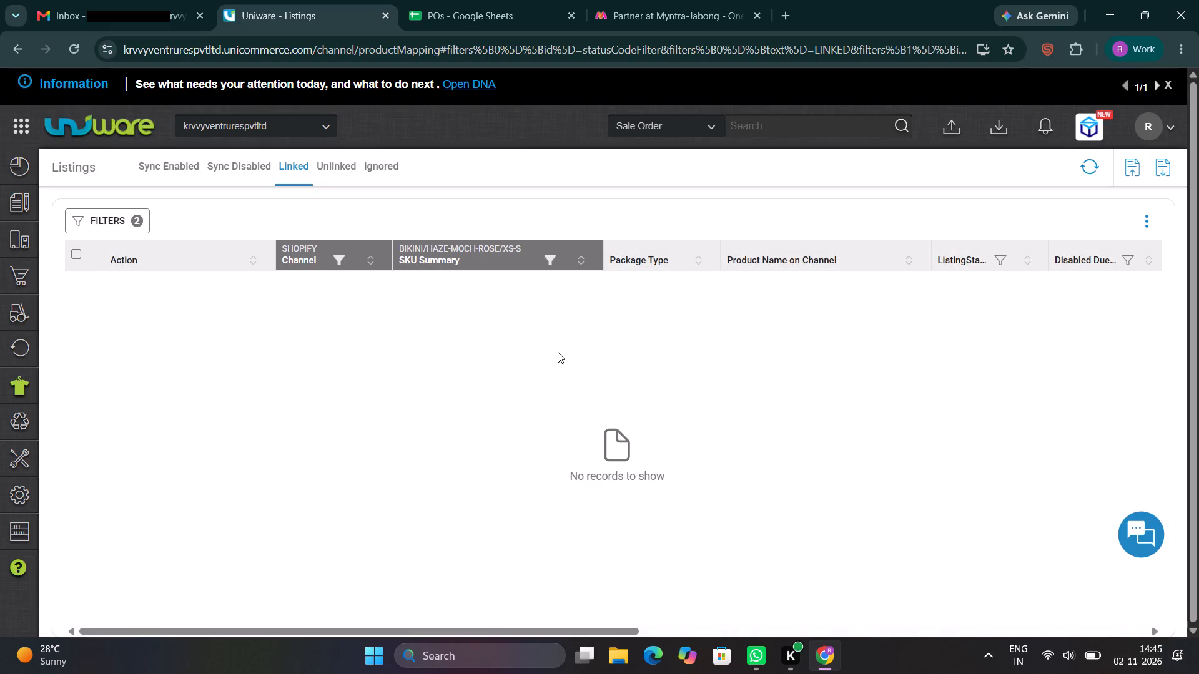
Filter the unlinked listings by SKU summary BIKINI/HAZE-MOCH-ROSE/XS-S and the SHOPIFY channel.
click(330, 165)
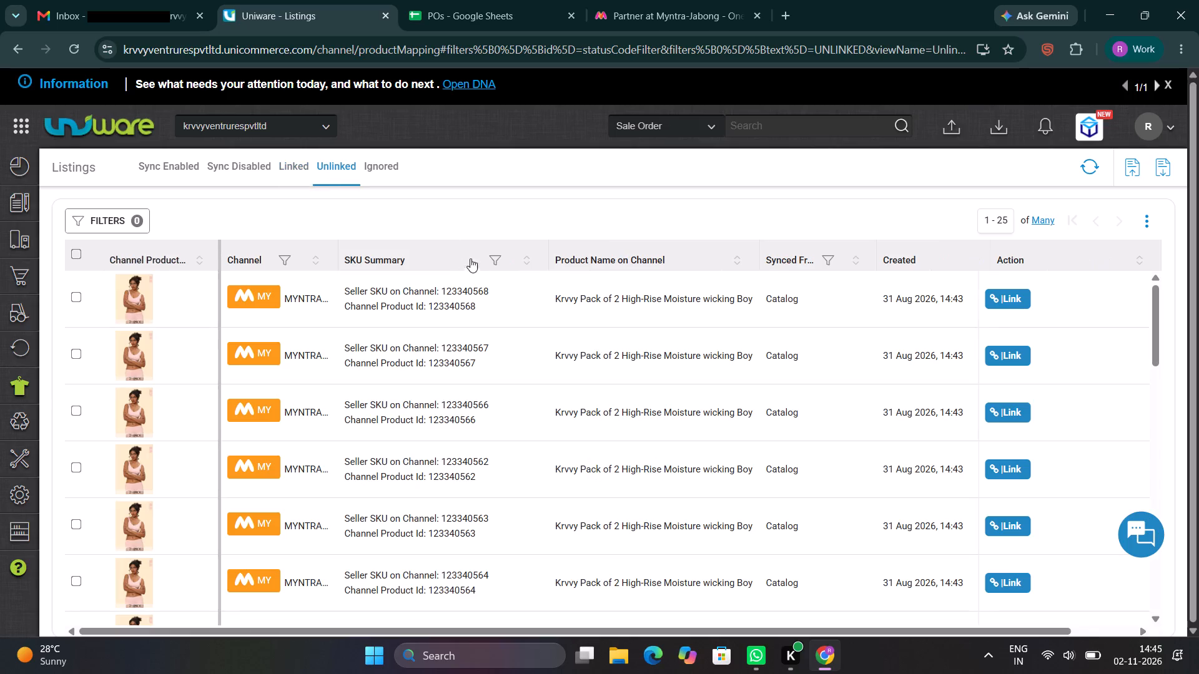
click(501, 260)
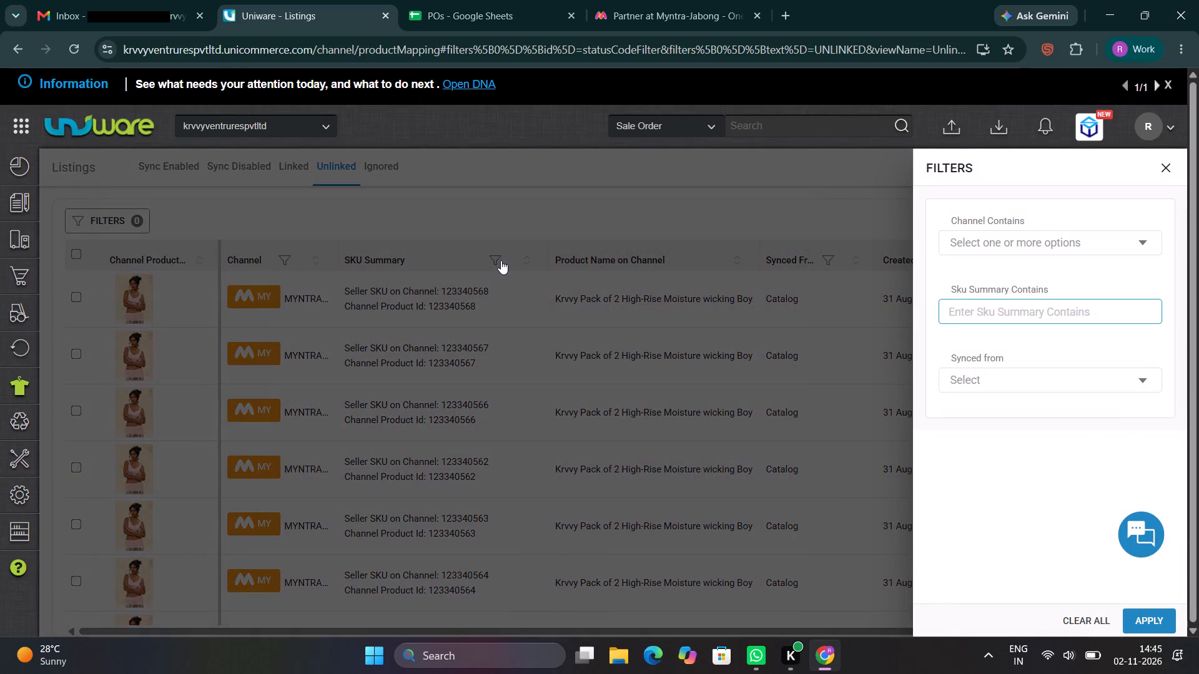
key(ctrl+v)
click(1015, 234)
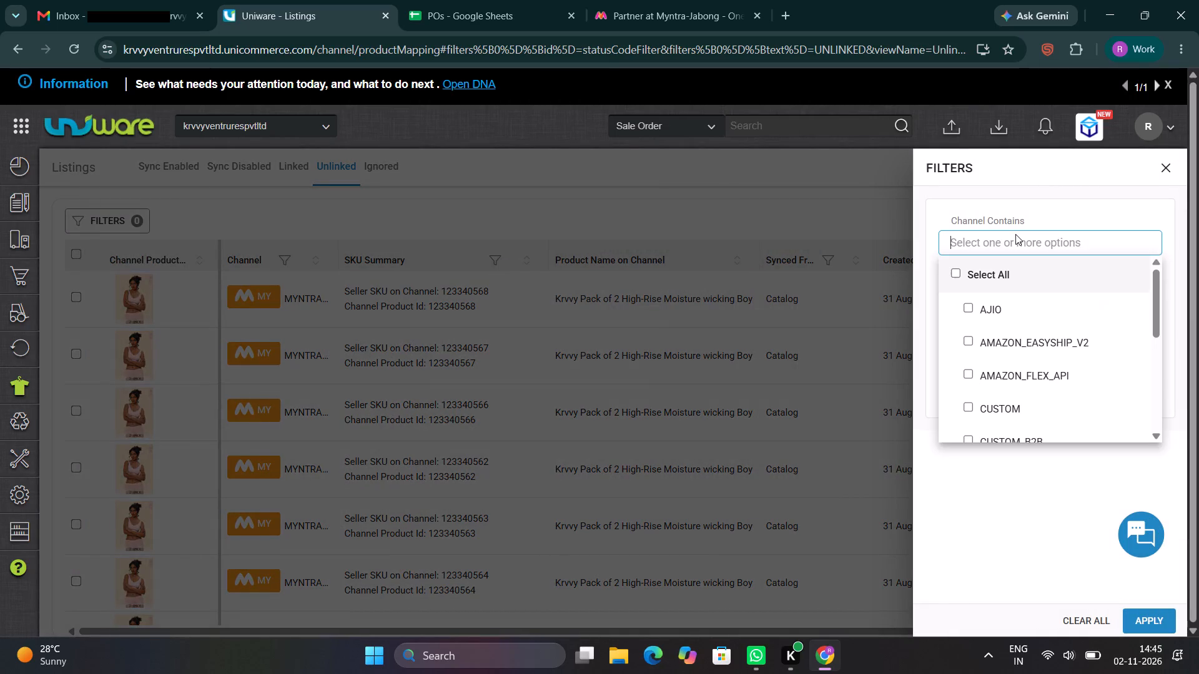
scroll(999, 397, down, 8)
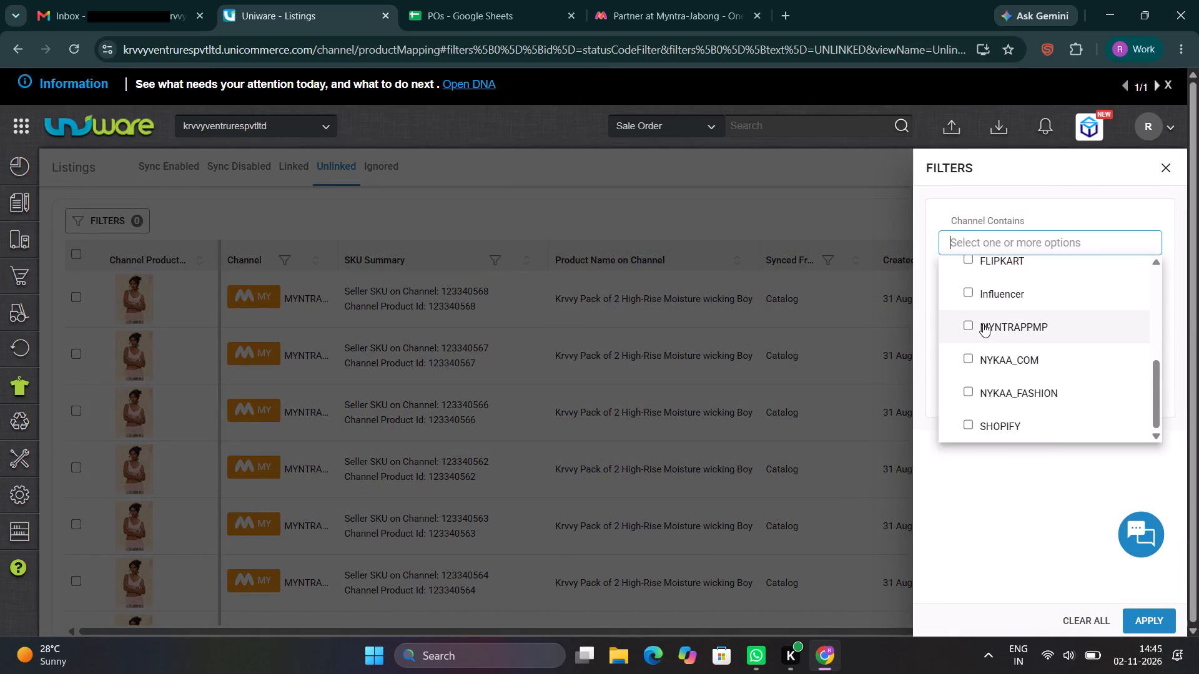
click(983, 323)
click(983, 323)
click(975, 434)
click(1143, 610)
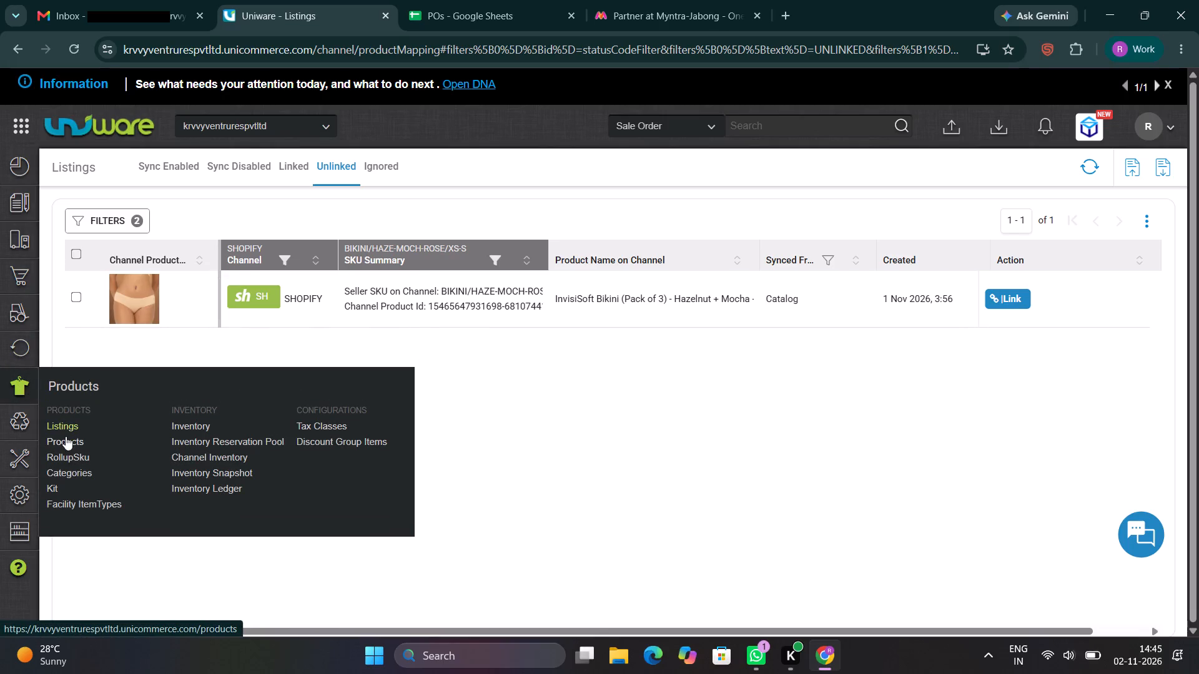
Open the list of enabled products in the product catalogue.
click(61, 441)
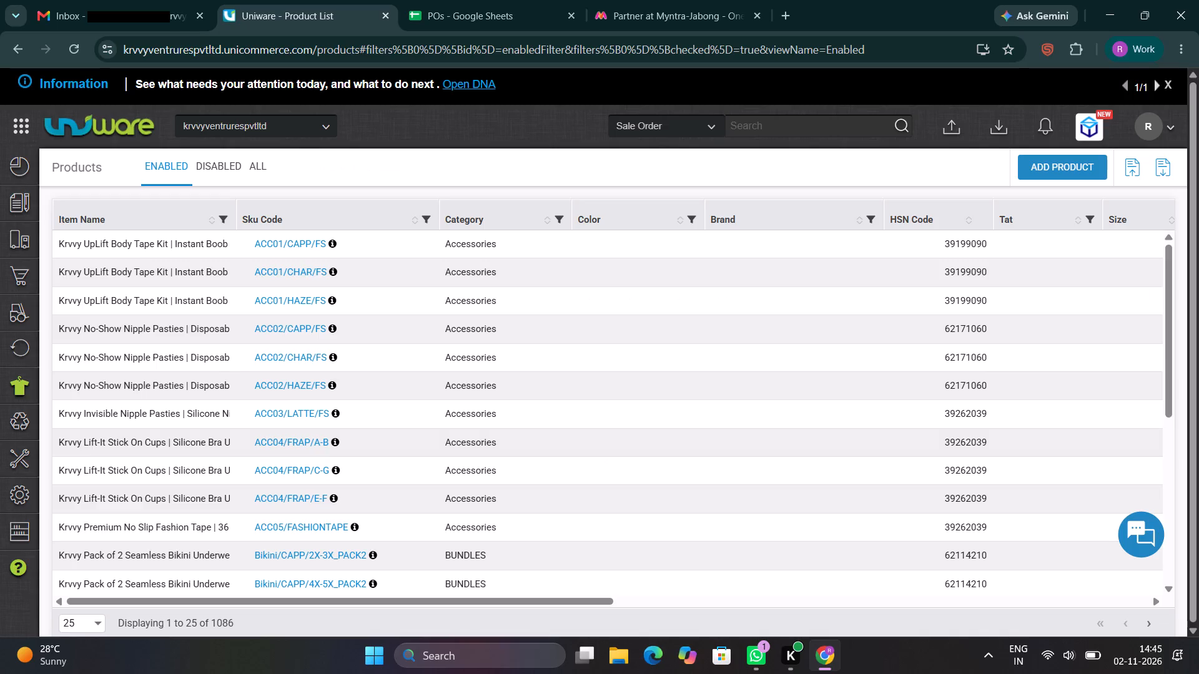
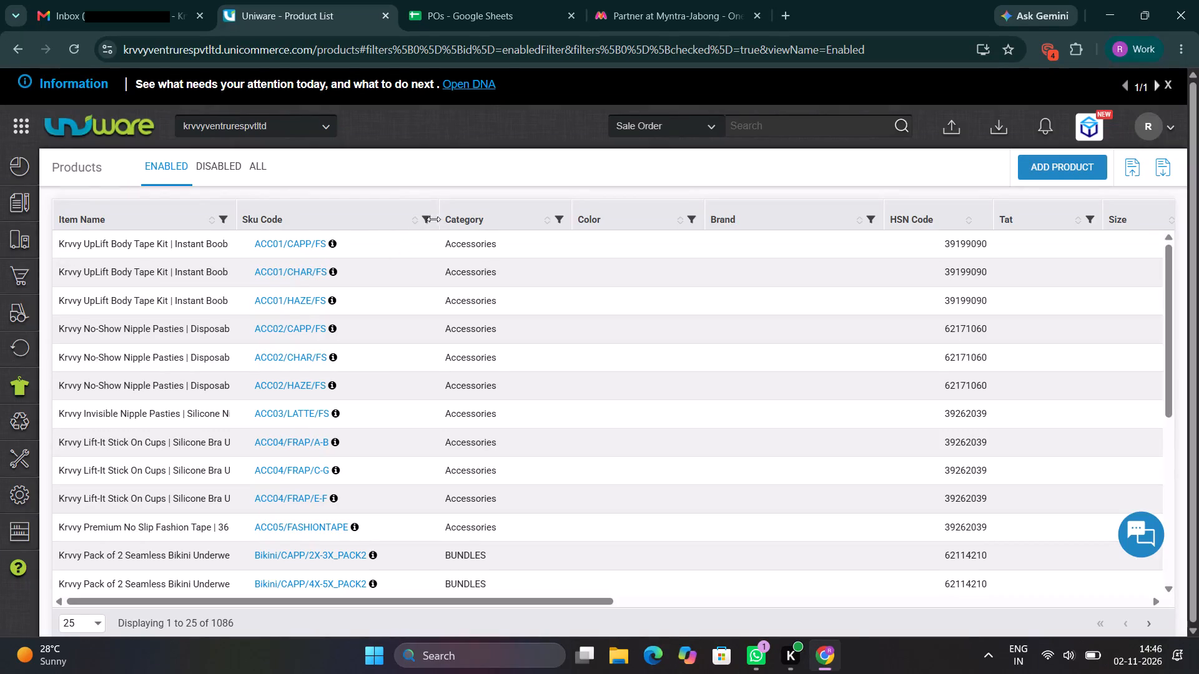
Filter the enabled products by SKU code containing bikini and show 100 products per page.
click(428, 223)
text(bk)
key(BackSpace)
text(ikini)
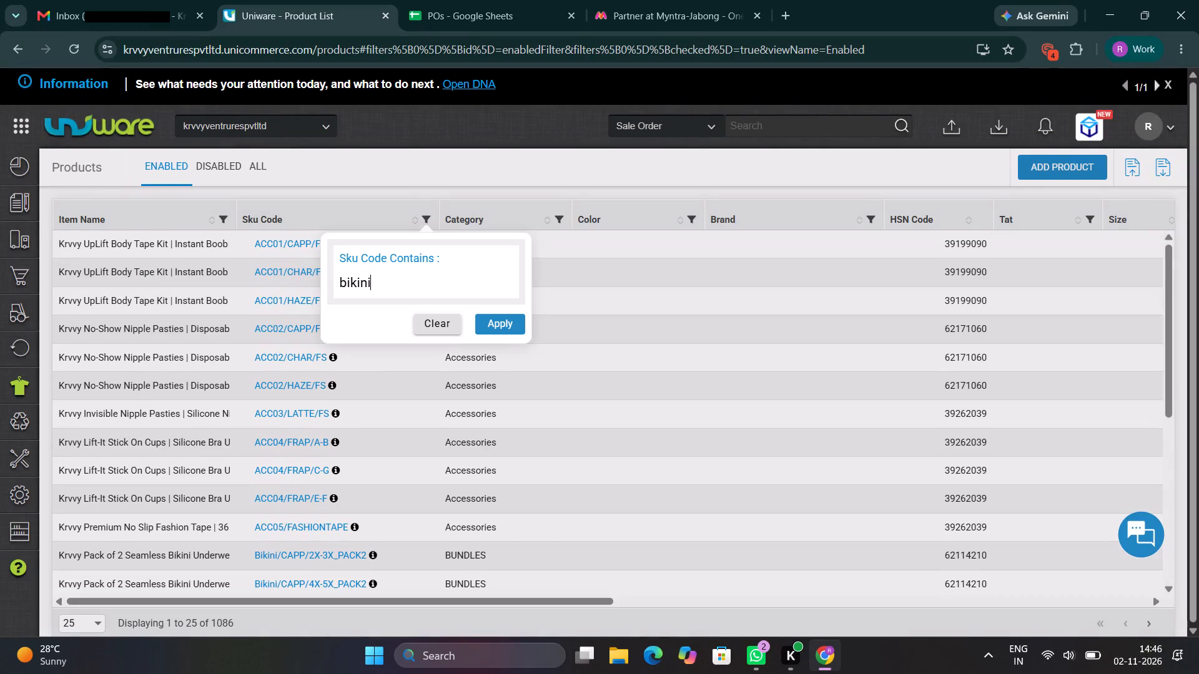
click(488, 328)
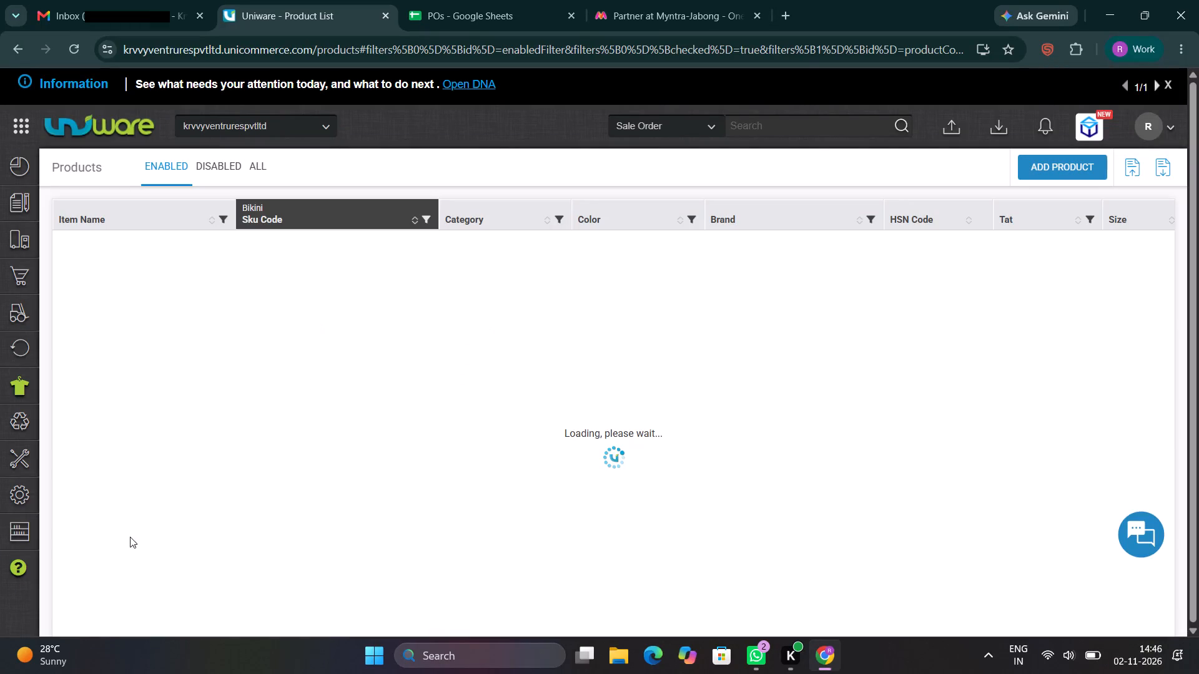
click(97, 624)
click(87, 608)
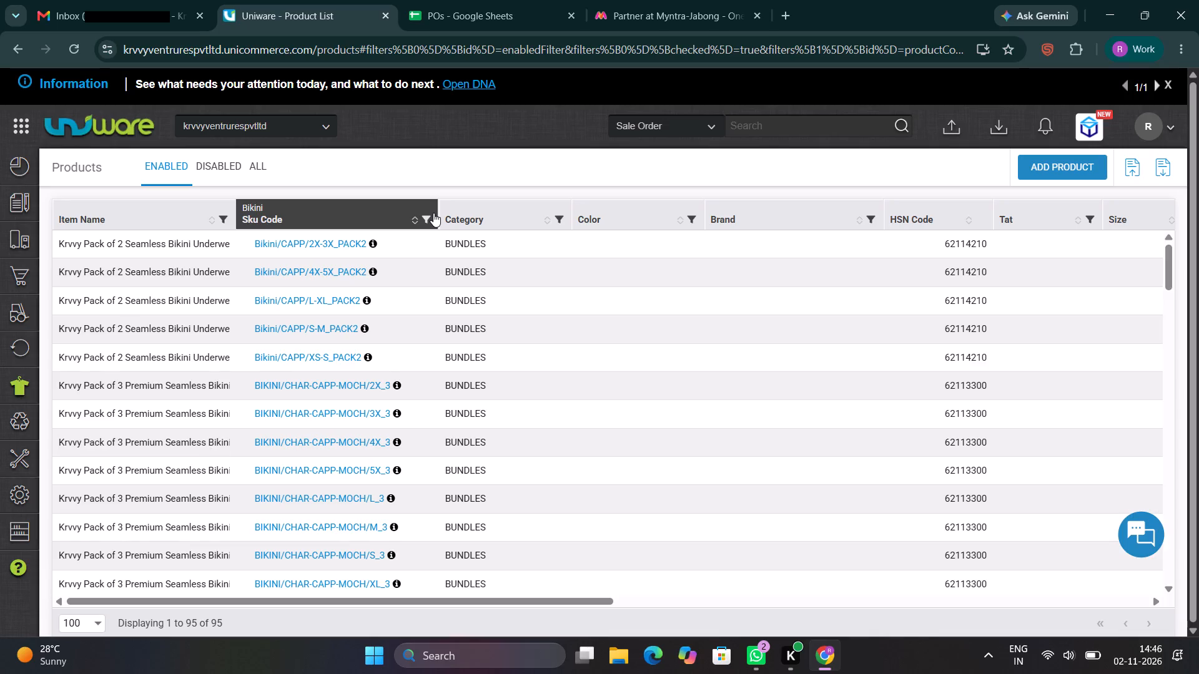
drag(433, 213, 455, 242)
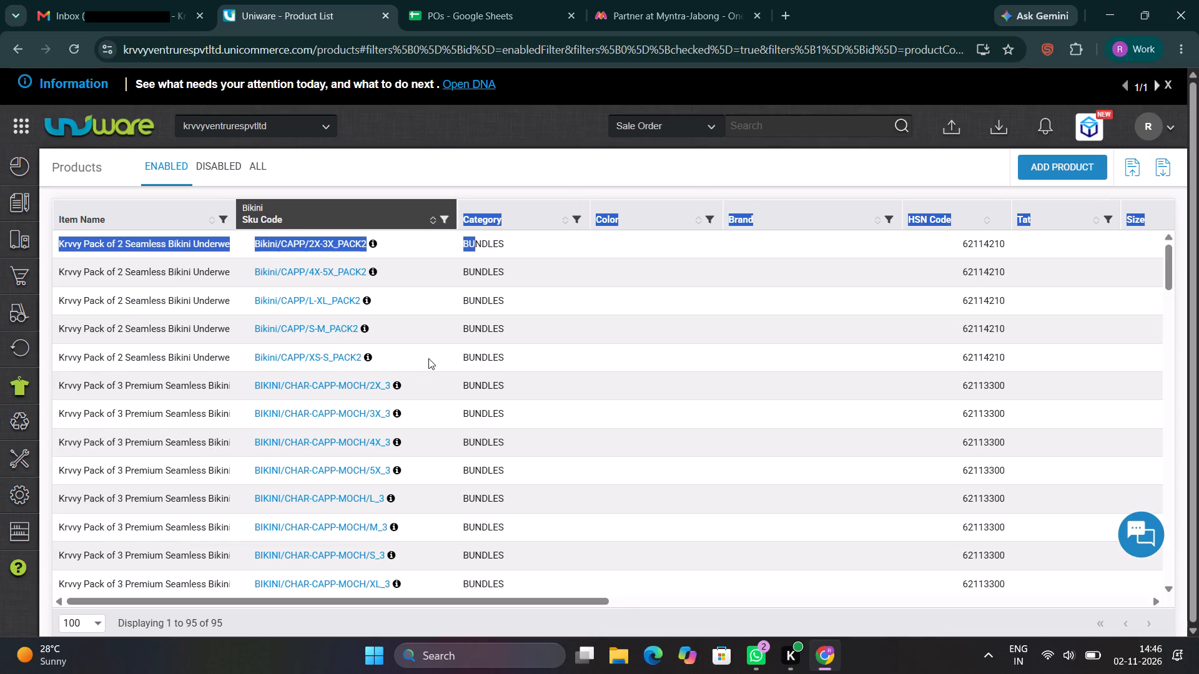
click(428, 358)
Look through the filtered bikini products' SKU codes for a bundle matching the HAZE, MOCH and ROSE colour combination in size XS-S.
scroll(428, 358, down, 4)
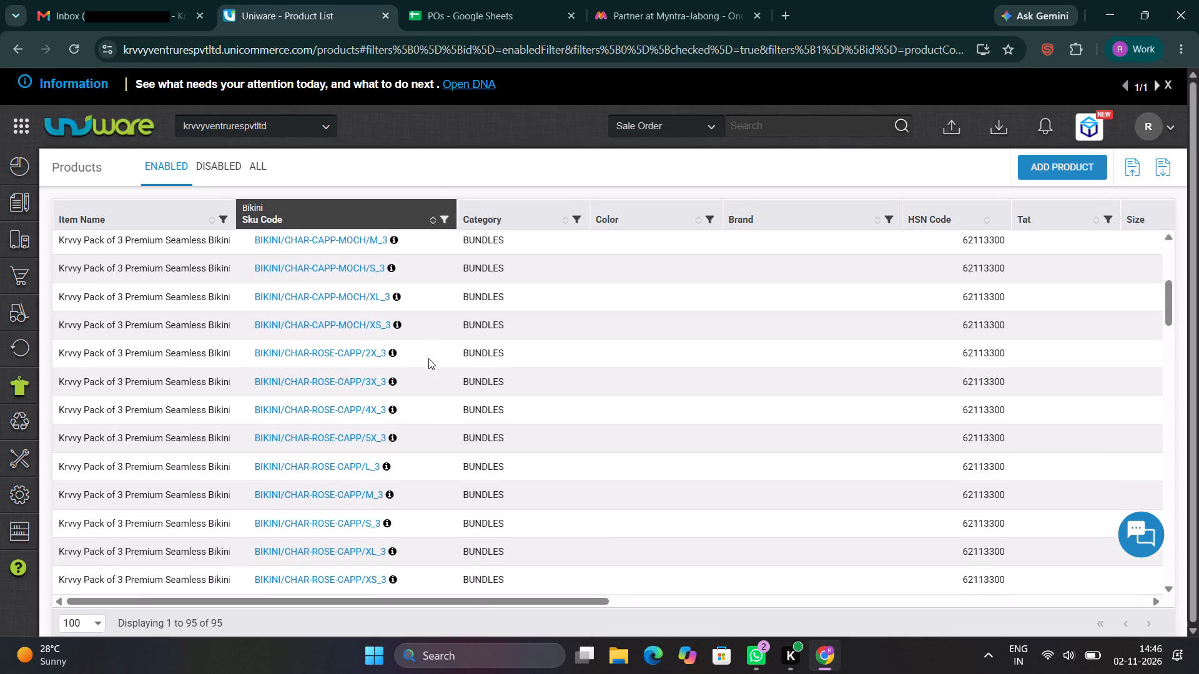
scroll(428, 358, down, 5)
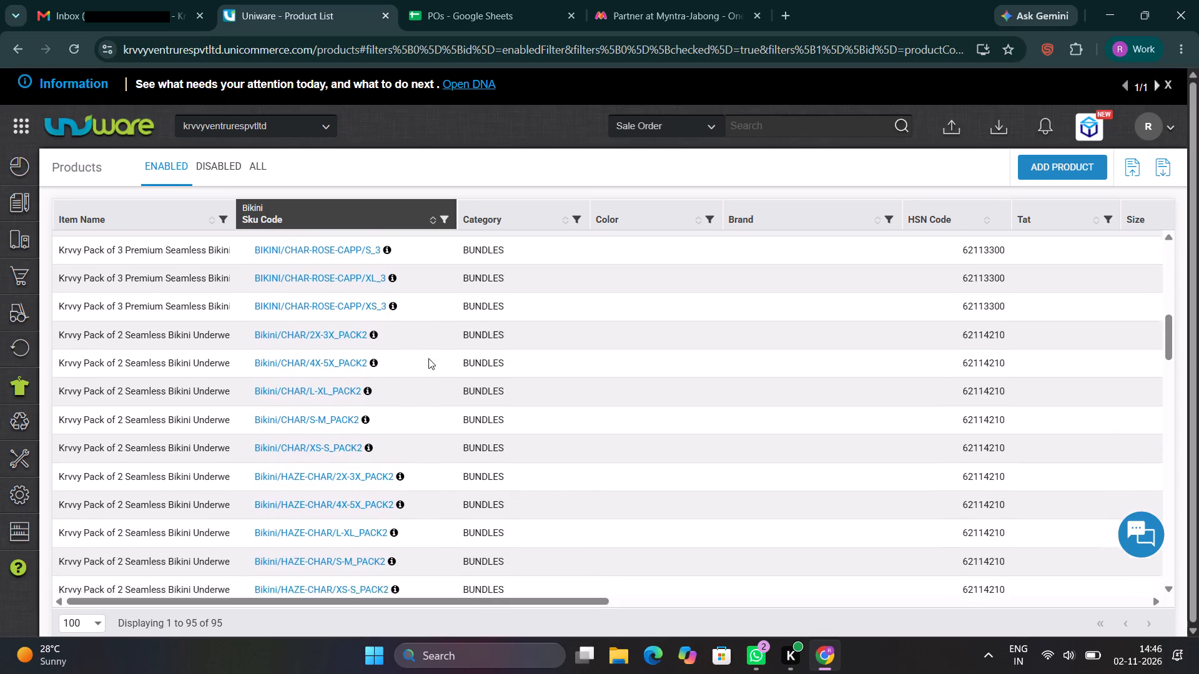
scroll(428, 358, down, 5)
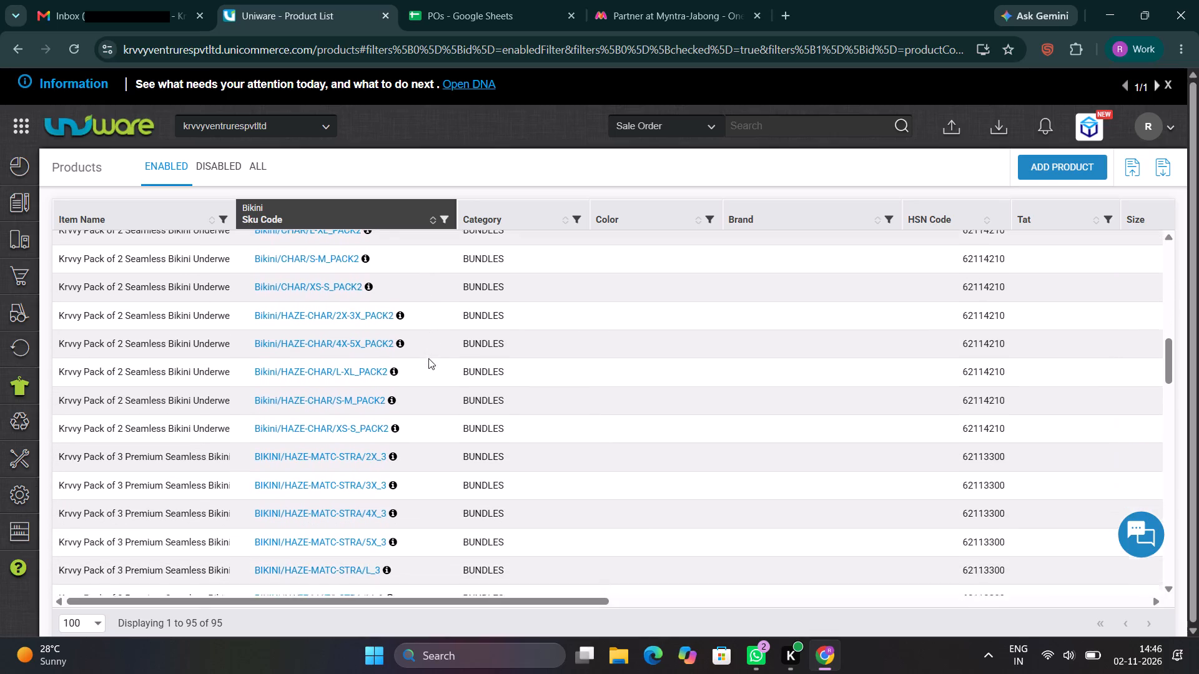
scroll(428, 358, down, 7)
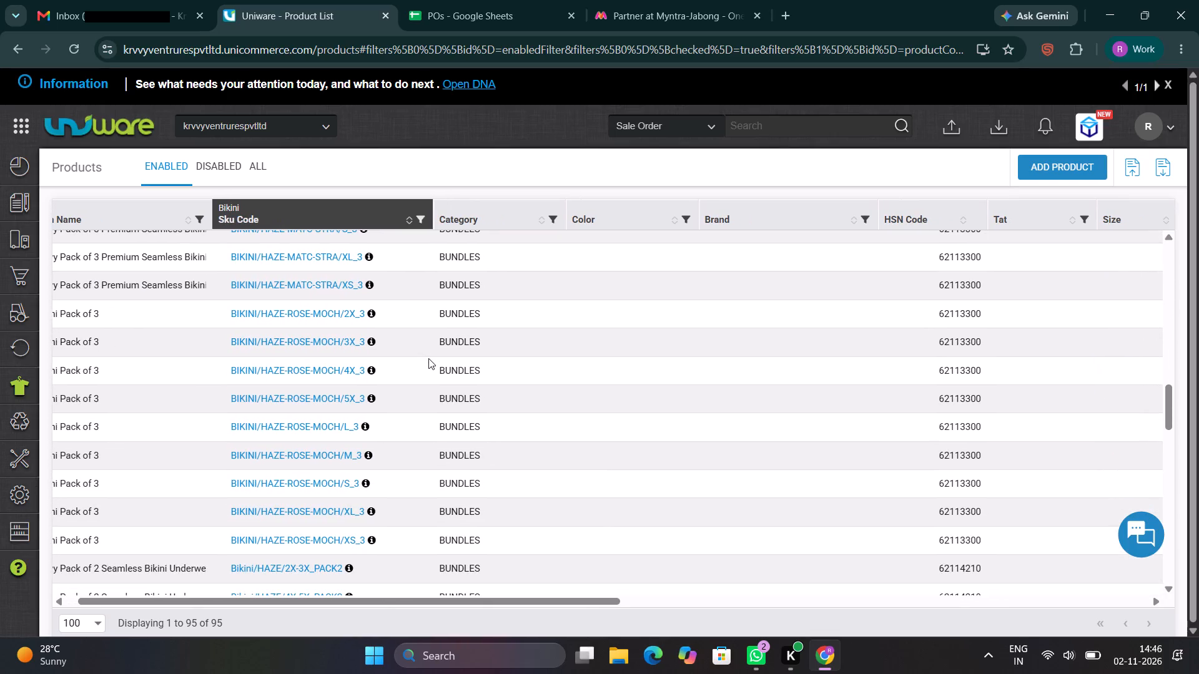
scroll(428, 358, down, 4)
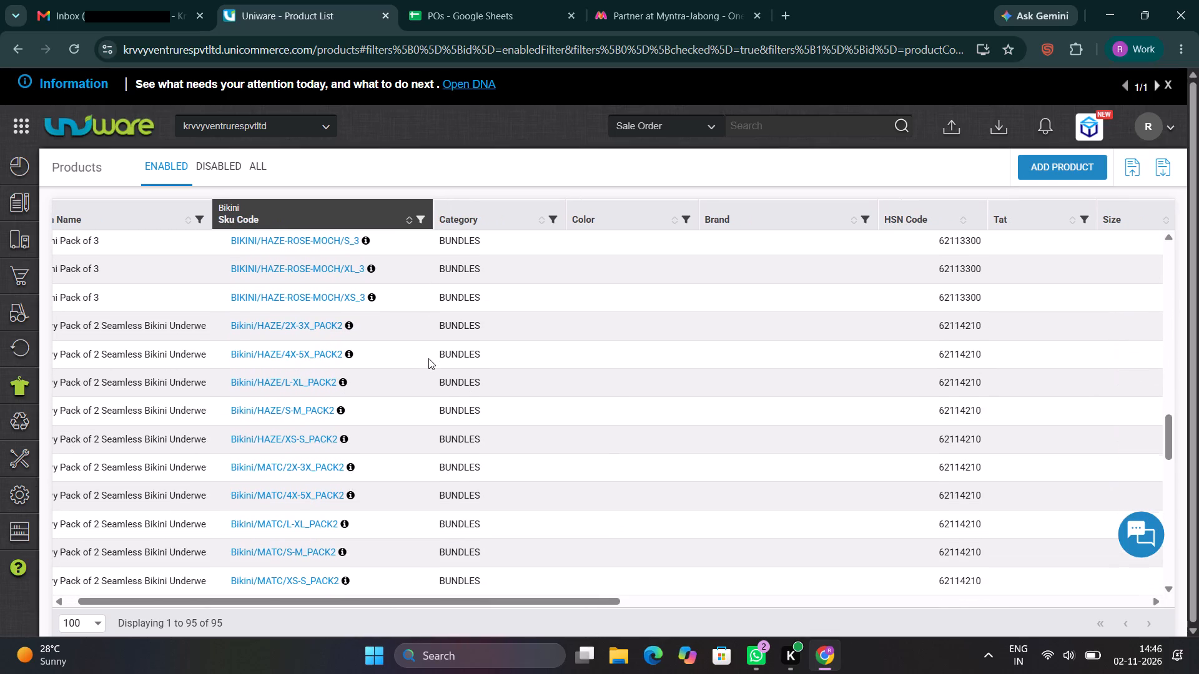
scroll(428, 358, down, 1)
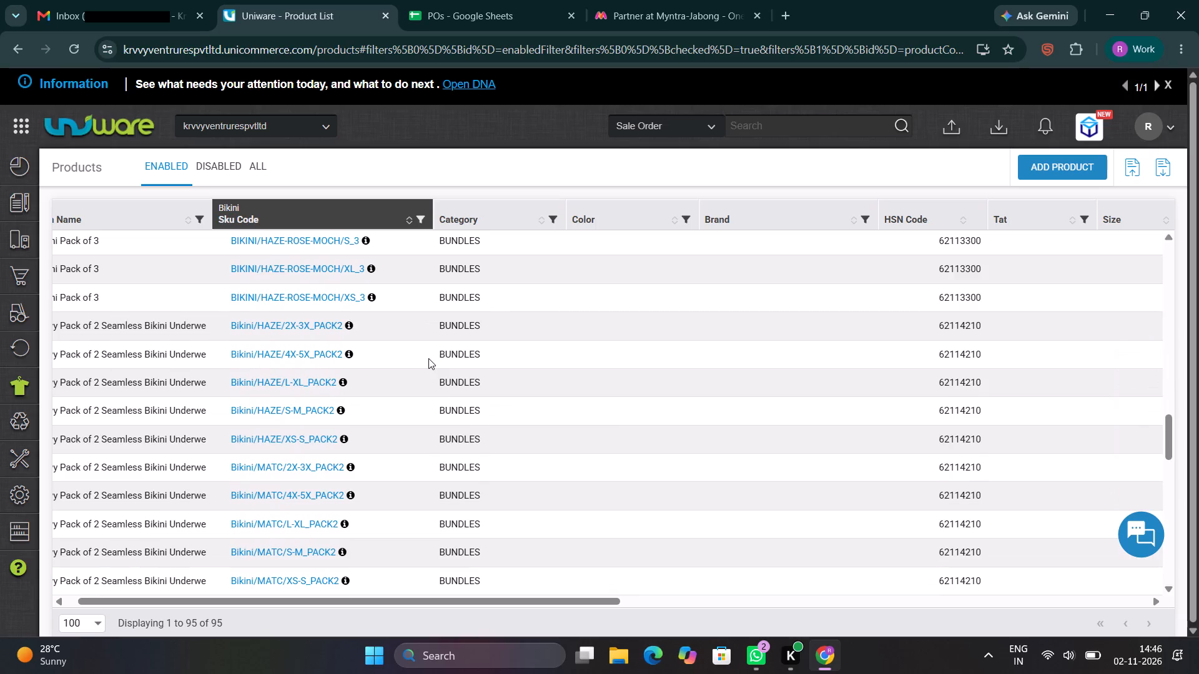
scroll(428, 358, down, 2)
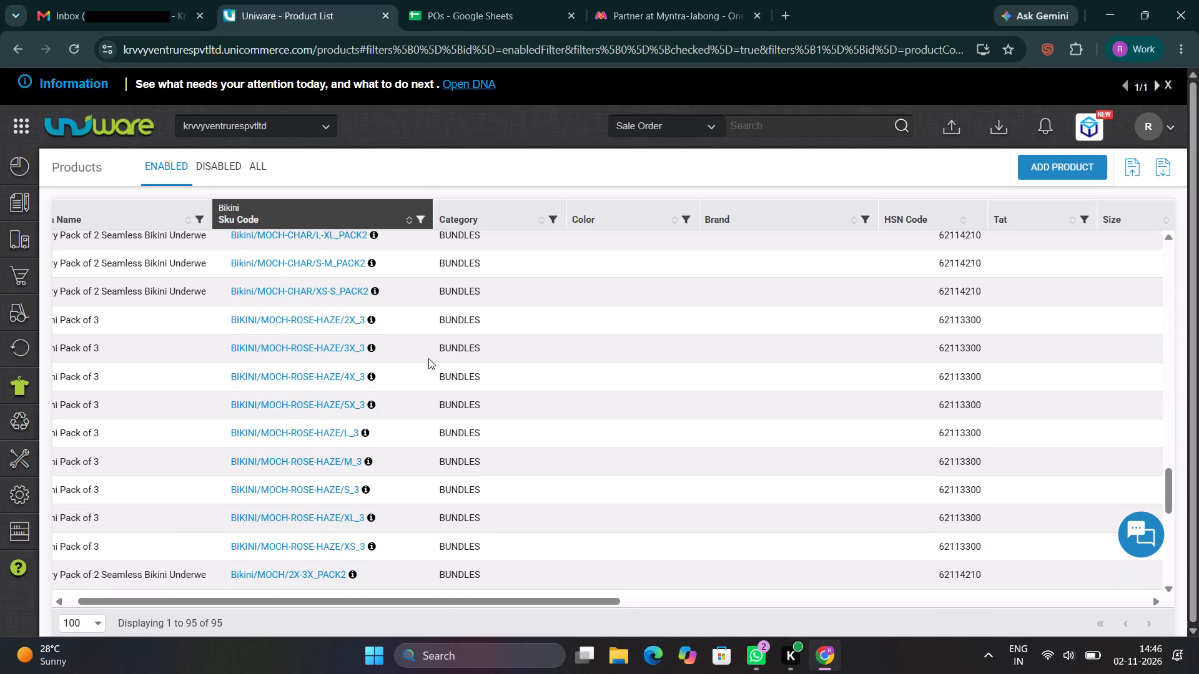
scroll(151, 308, up, 3)
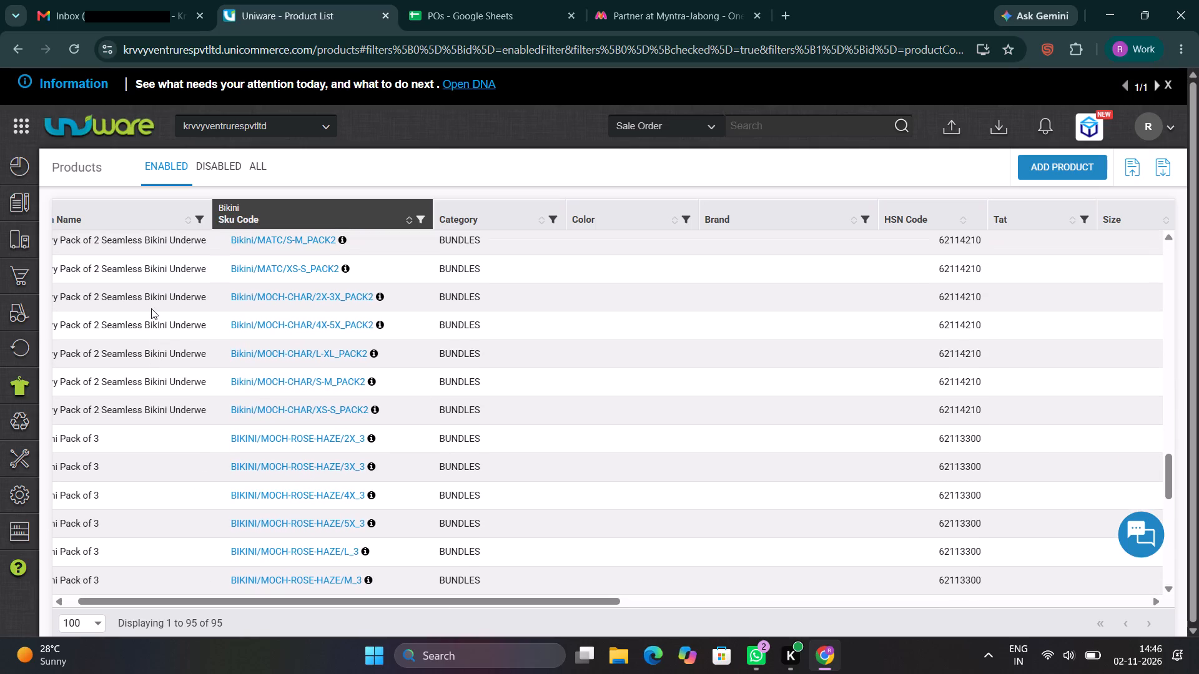
scroll(151, 308, down, 4)
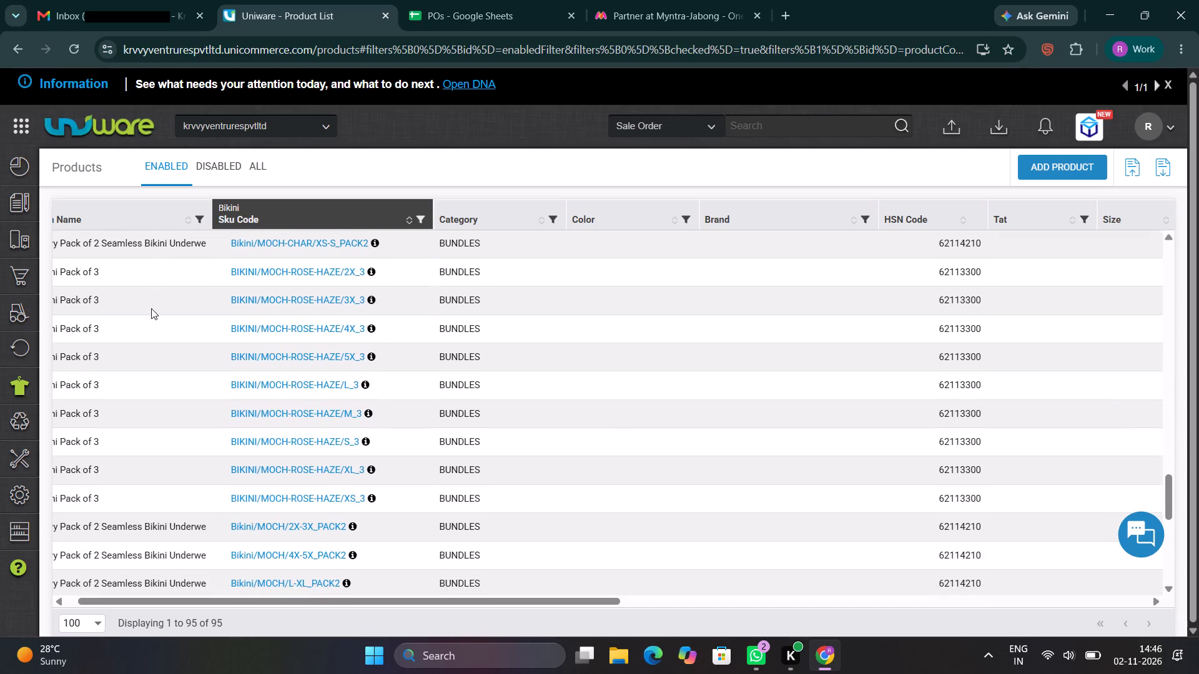
scroll(151, 308, down, 4)
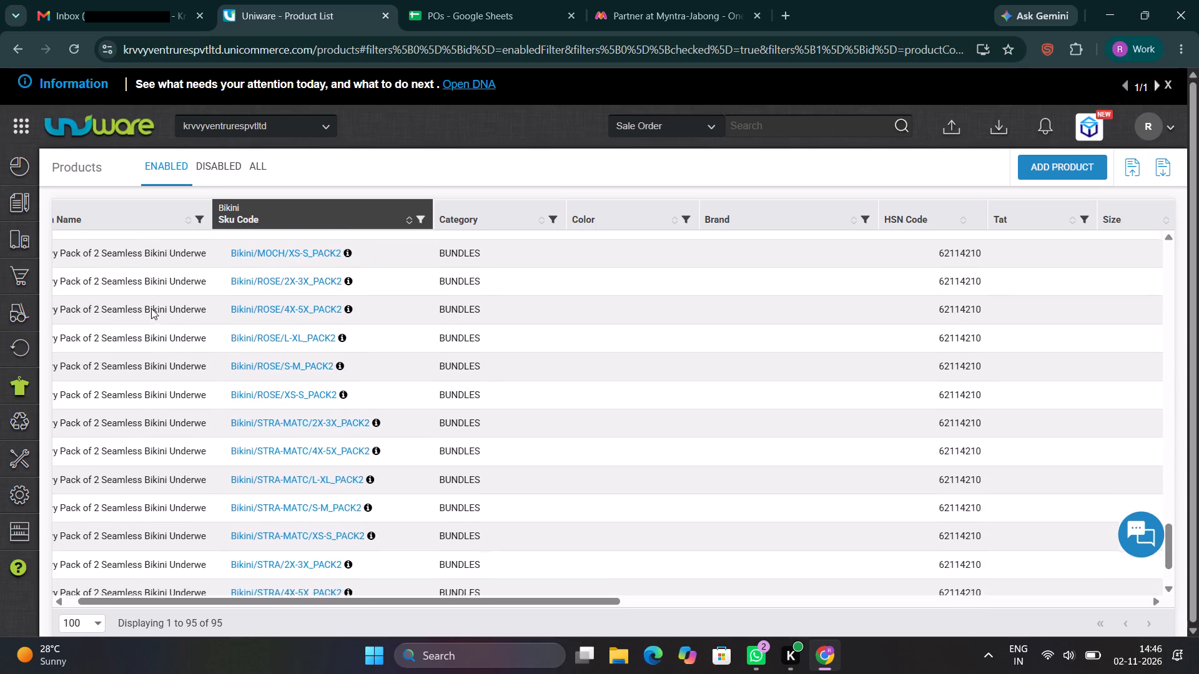
scroll(151, 308, down, 5)
scroll(151, 308, up, 1)
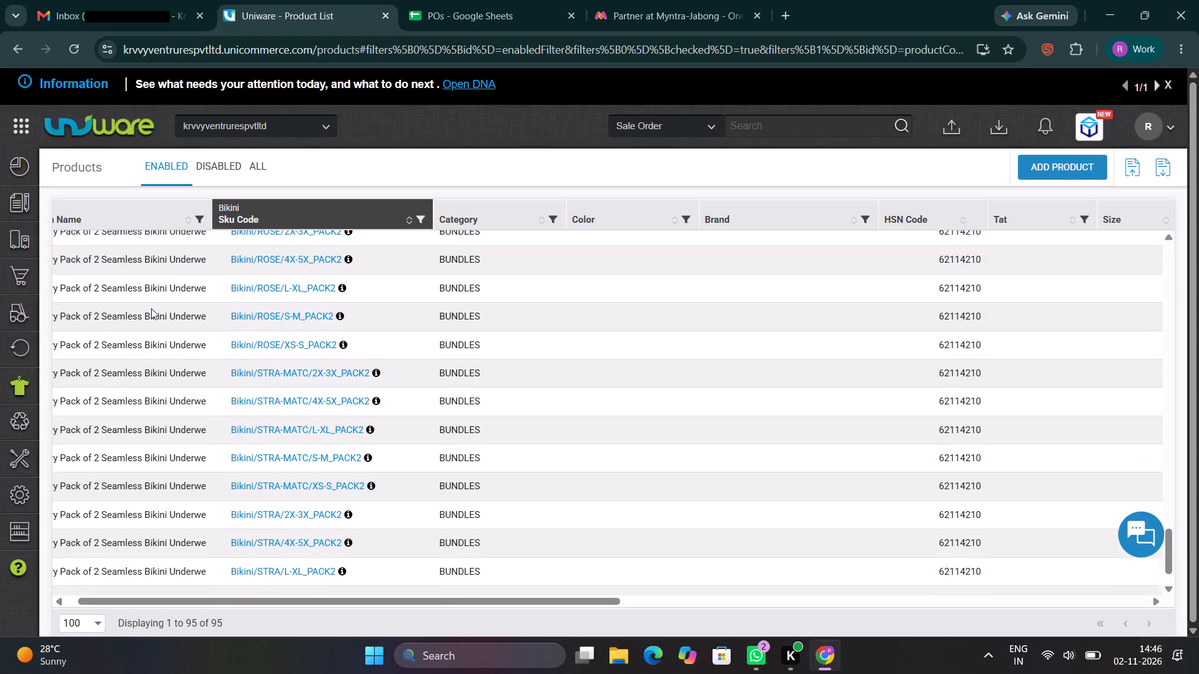
scroll(151, 308, up, 1)
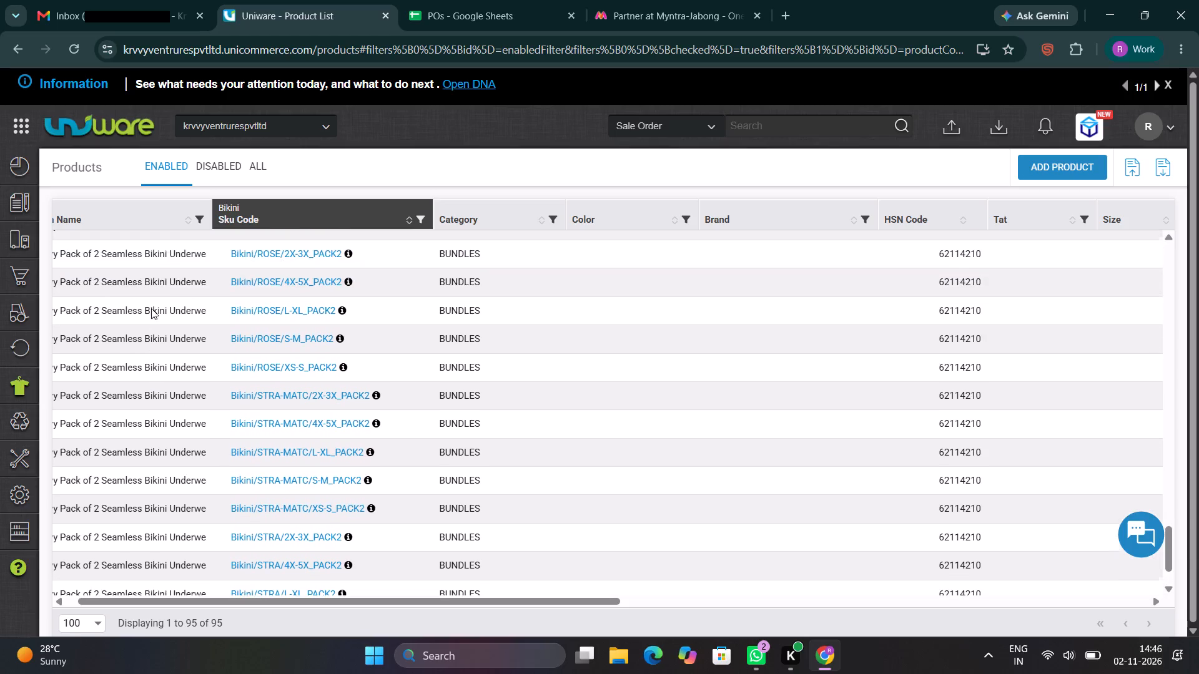
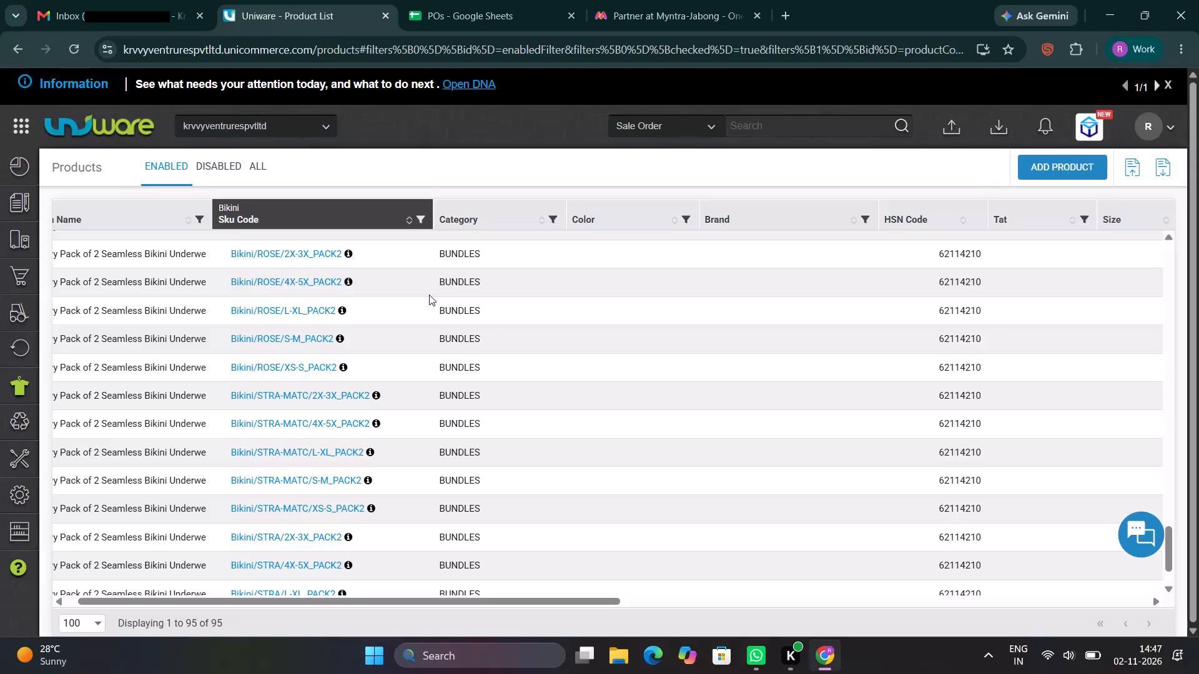
Open the "to create a item" CSV template from the desktop's "uniware template" folder in Excel.
key(super+d)
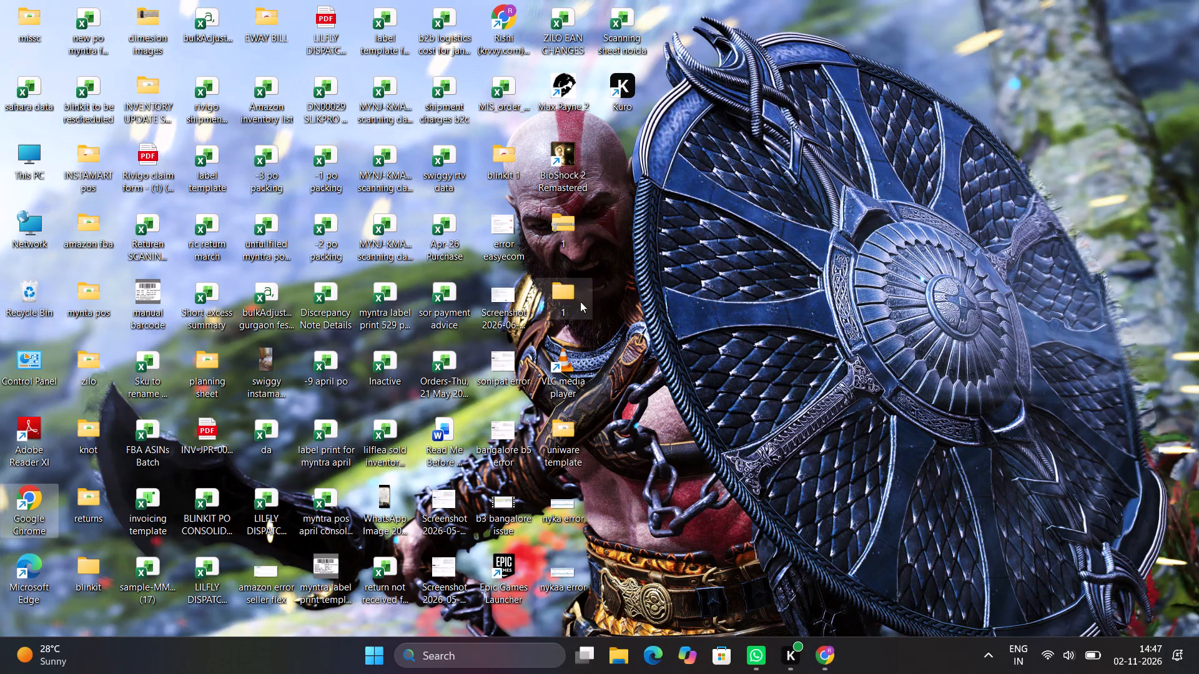
double_click(576, 432)
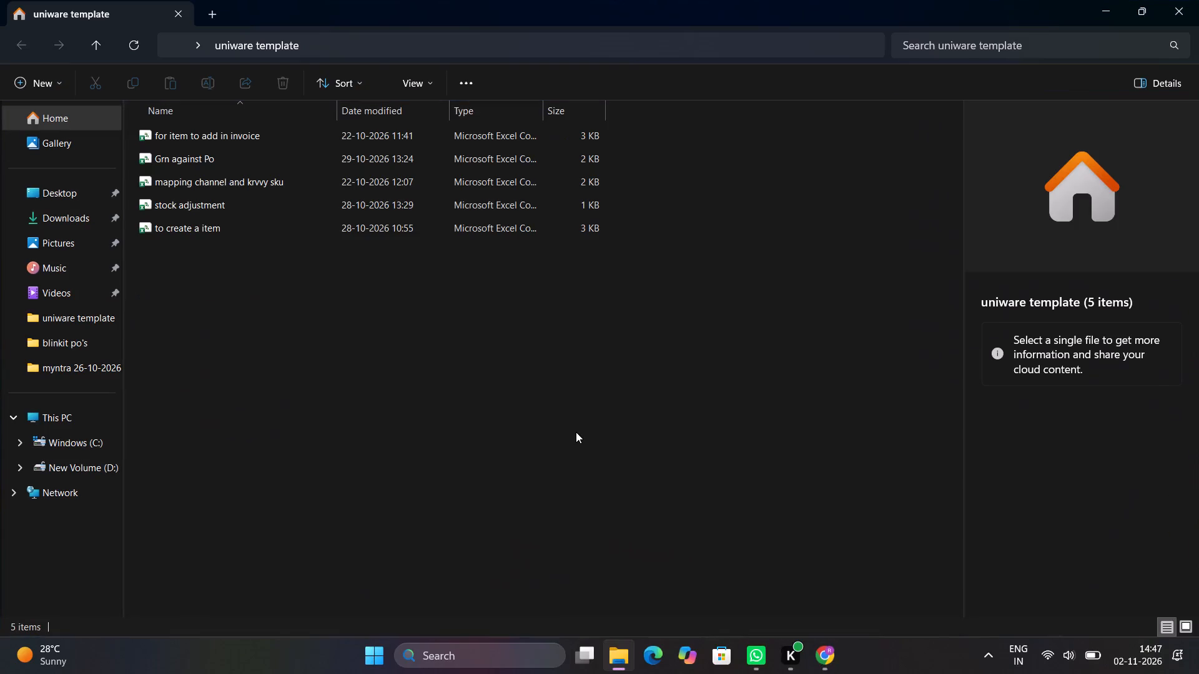
double_click(224, 223)
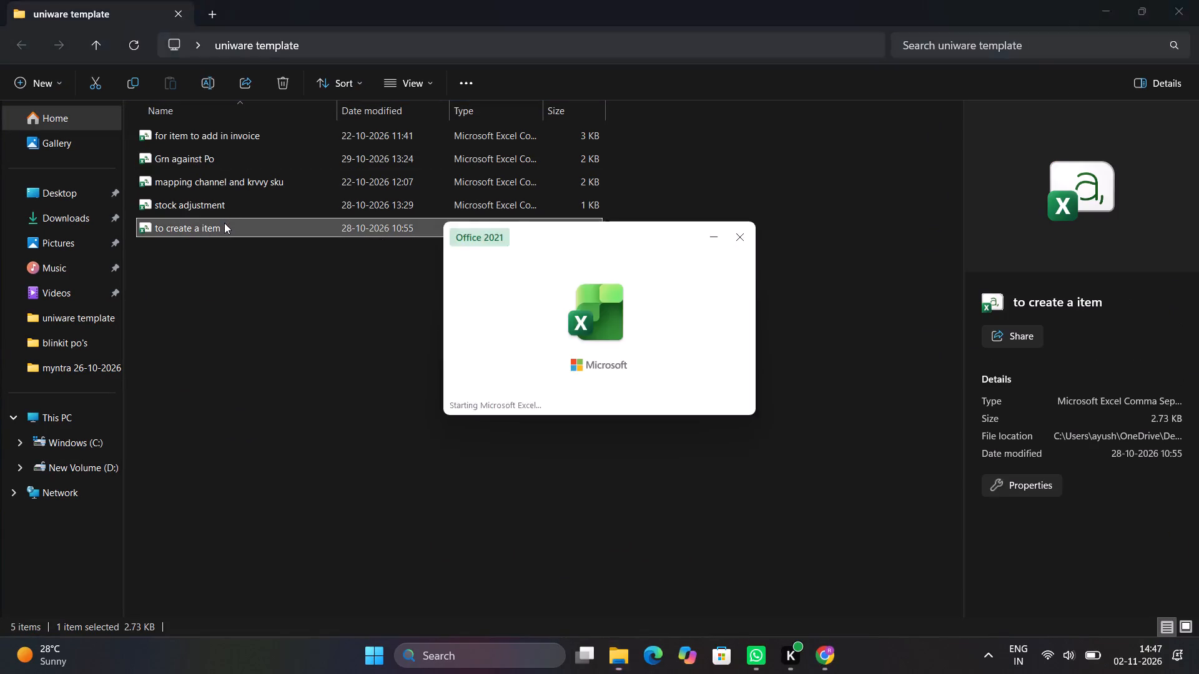
key(Return)
Auto-fit the width of all the item template's columns, starting from Category Code.
key(Left)
key(ctrl+space)
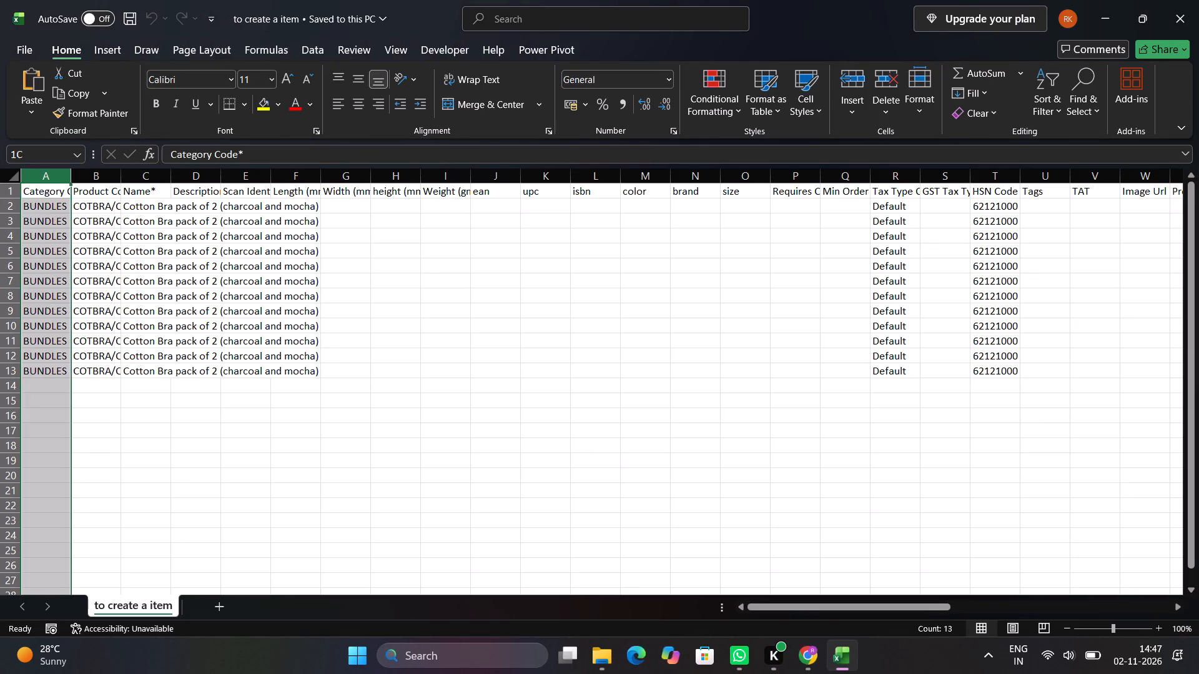
key(ctrl+shift+Right)
double_click(119, 180)
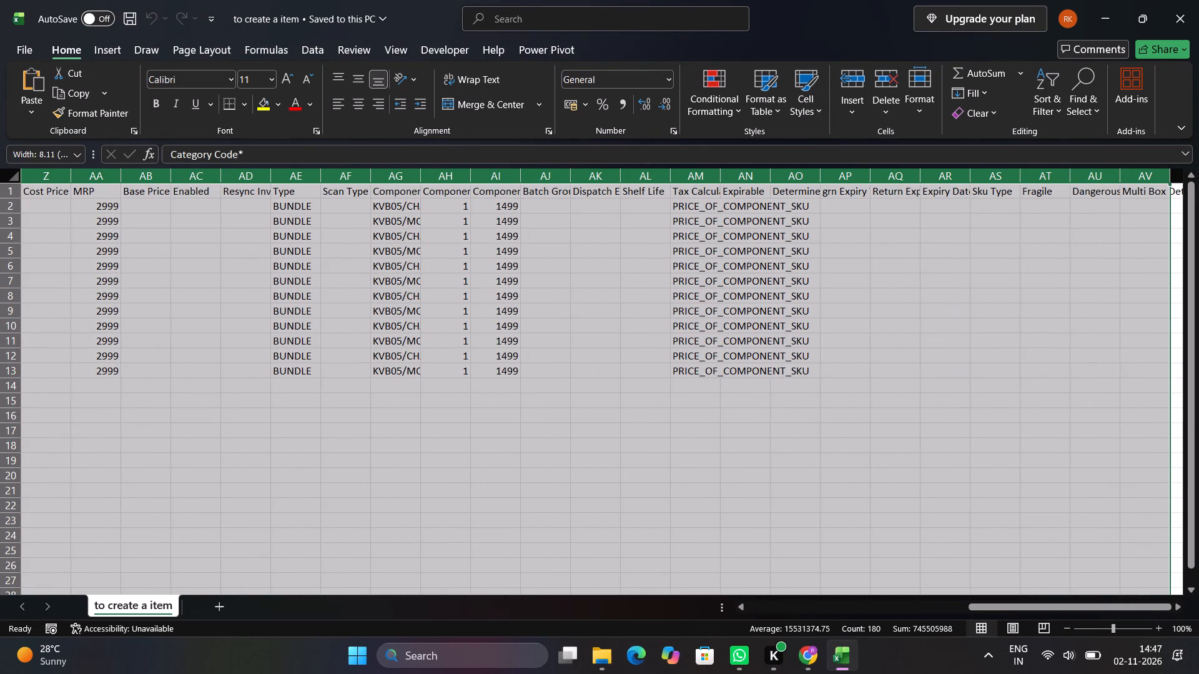
Delete rows 3 to 13 of the item template, keeping the header row and the first bundle row.
key(Up)
key(Left)
key(Left)
key(Left)
key(ctrl+Left)
key(Down)
key(Down)
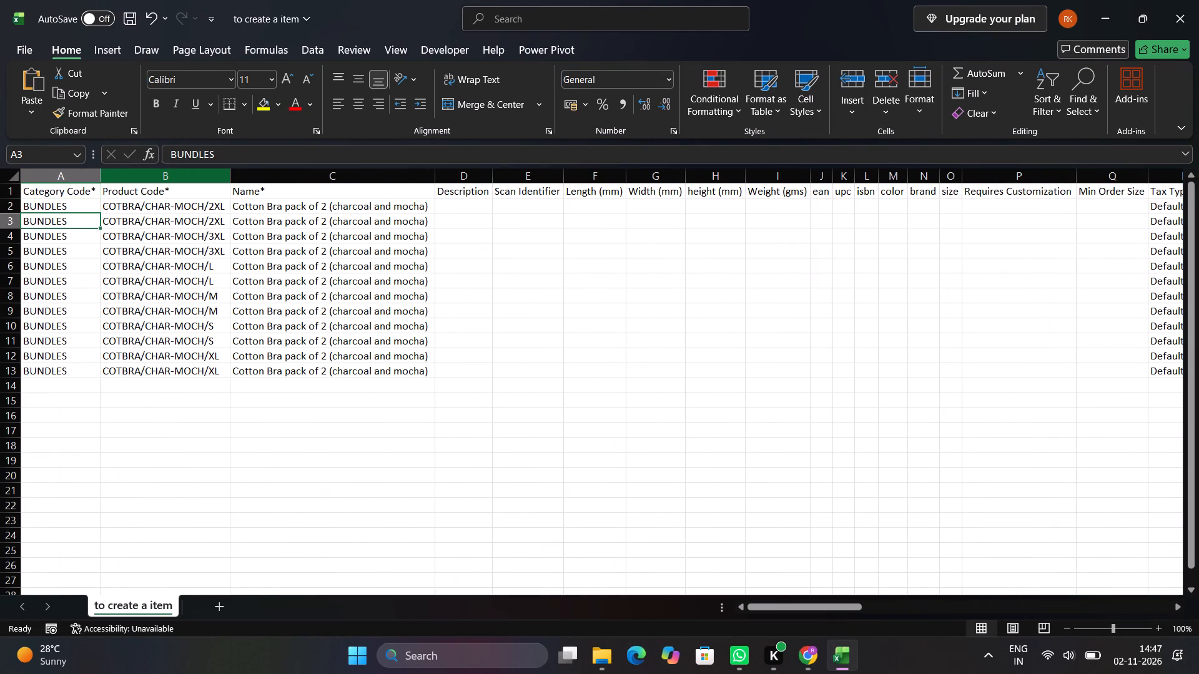
key(ctrl+shift+Down)
key(shift+space)
key(ctrl+minus)
key(Up)
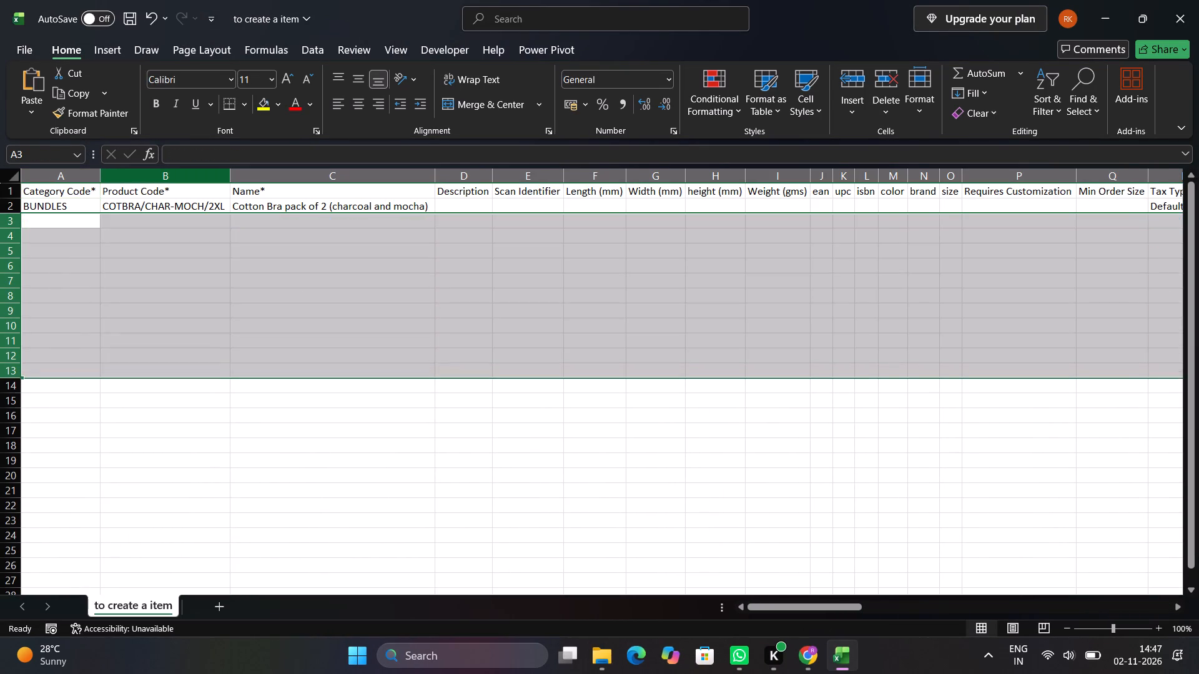
Examine the template's column headers from Category Code to the far end, along with the sample bundle row.
key(Up)
key(Left)
key(Left)
key(Right)
key(Down)
key(Left)
key(Right)
key(Left)
key(ctrl+Left)
key(ctrl+Up)
key(ctrl+Right)
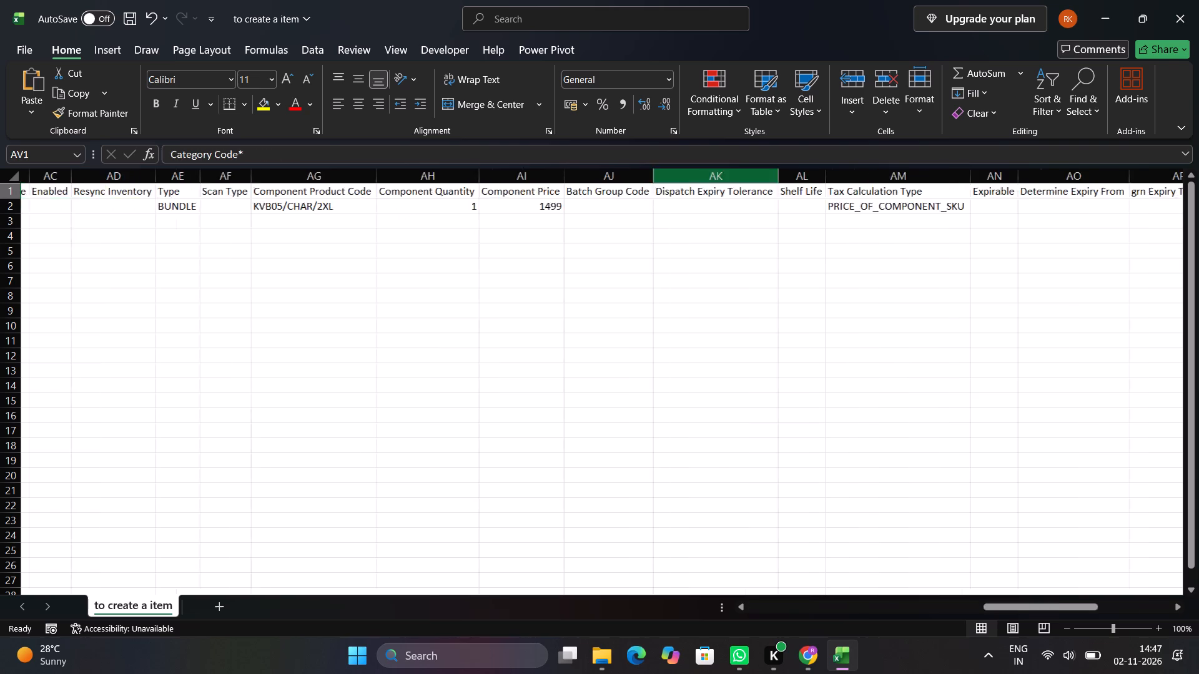
key(Right)
key(Right)
key(Left)
key(Left)
key(ctrl+Left)
key(ctrl+Left)
key(ctrl+Left)
key(Down)
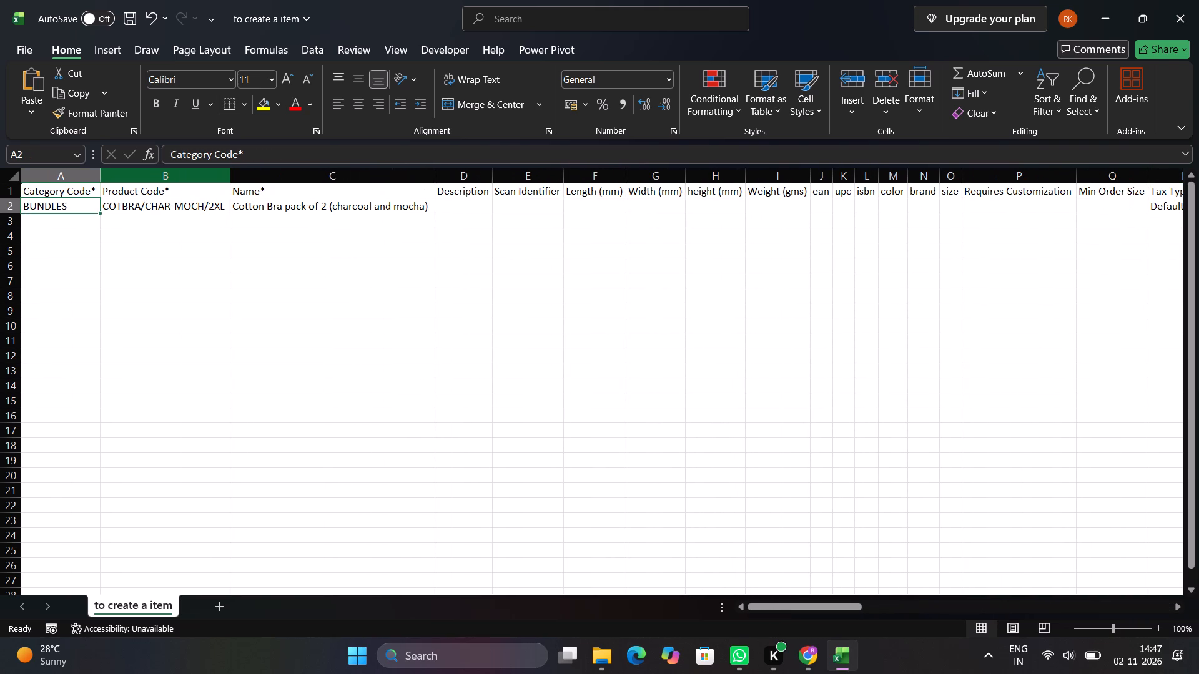
key(Down)
Switch back to the Uniware product list in Chrome and examine the SKU codes of the HAZE, MOCH and ROSE bikini bundles.
key(alt+Tab)
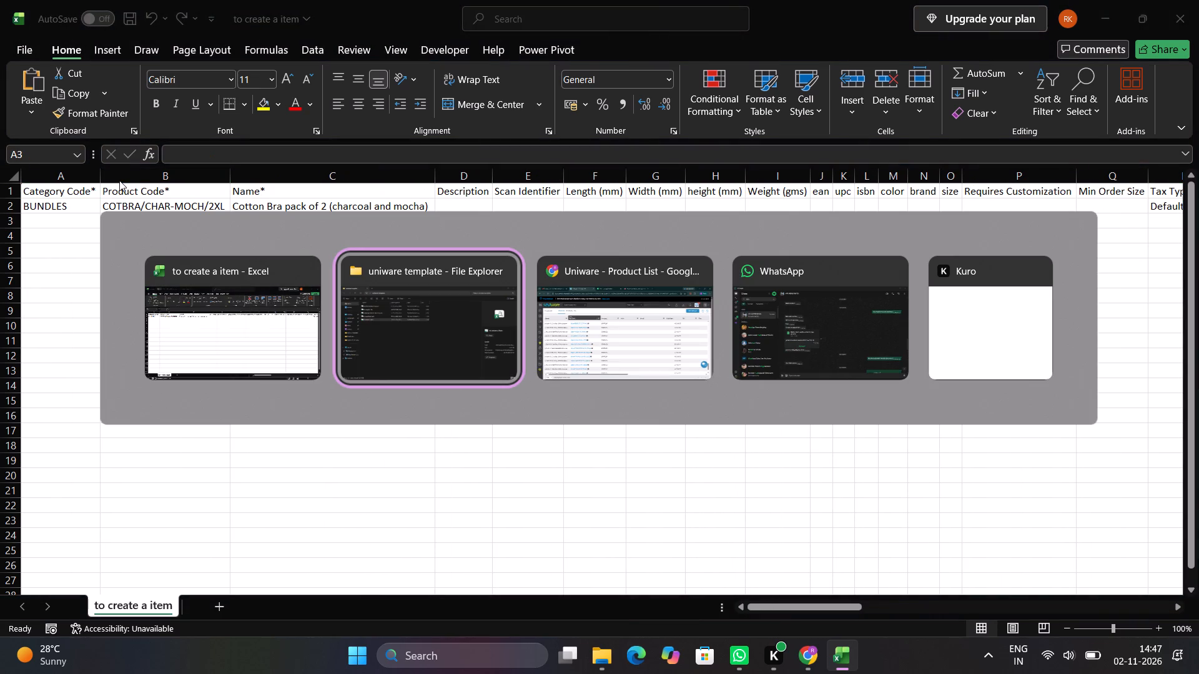
key(alt+Tab)
key(alt+Tab)
key(alt+Tab)
key(alt+Tab)
key(alt+Tab)
key(alt+Tab)
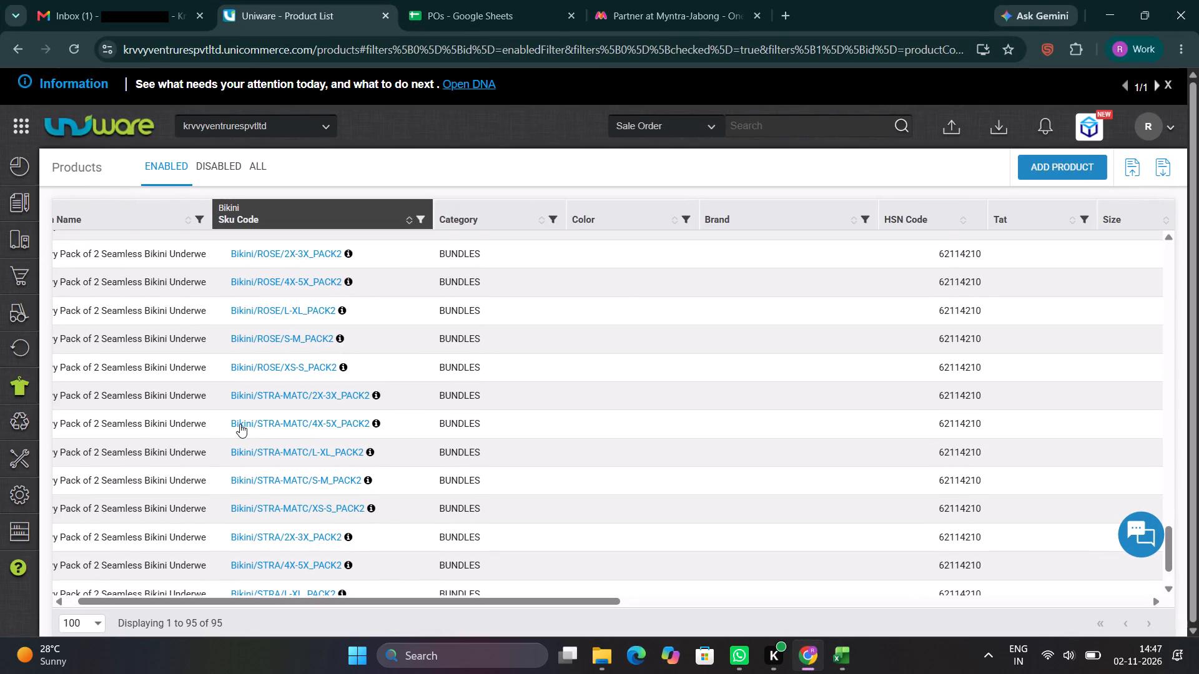
scroll(240, 424, up, 5)
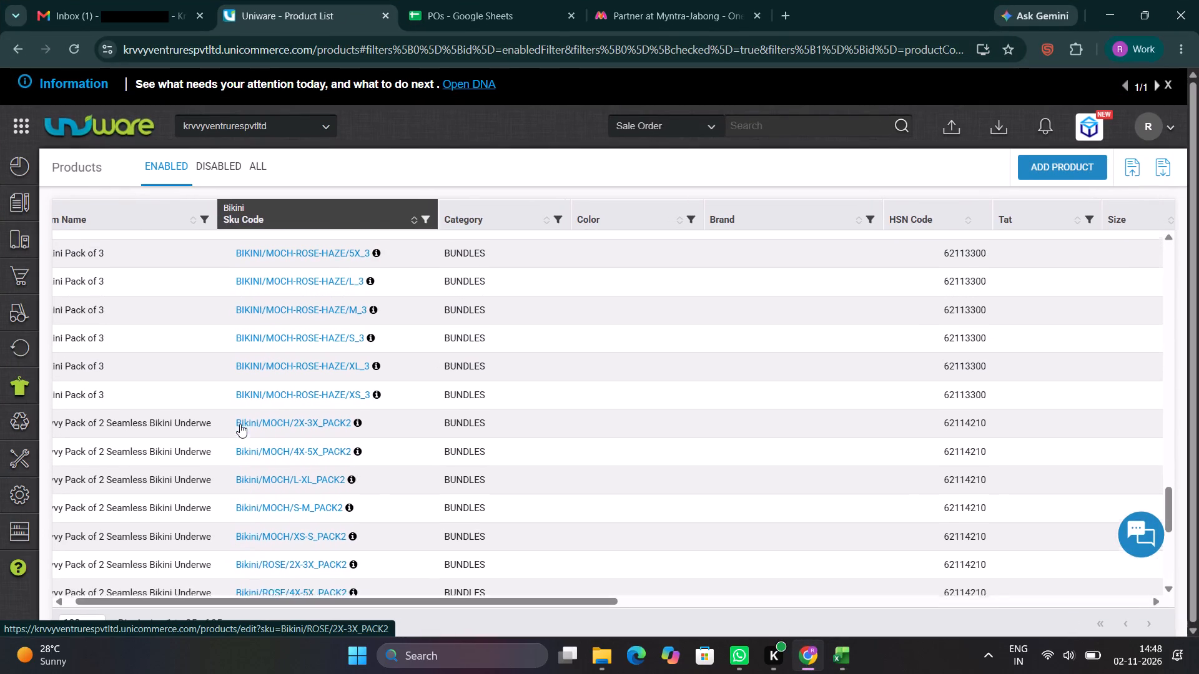
scroll(240, 424, up, 1)
scroll(214, 321, up, 2)
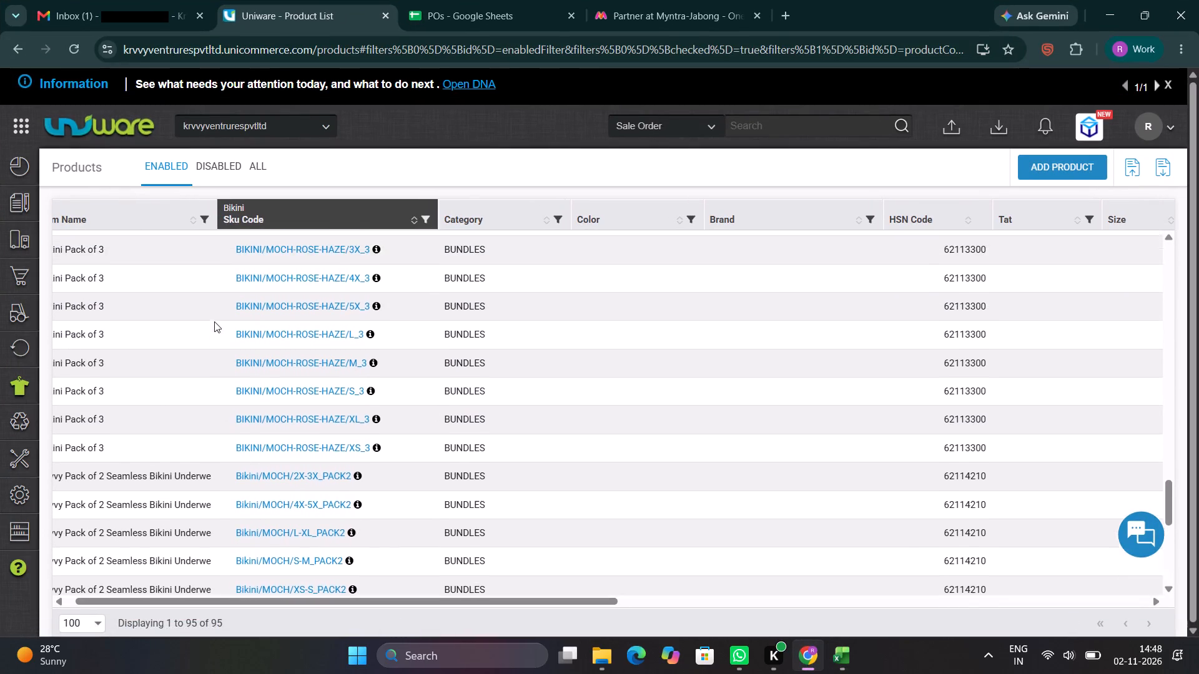
scroll(214, 321, up, 3)
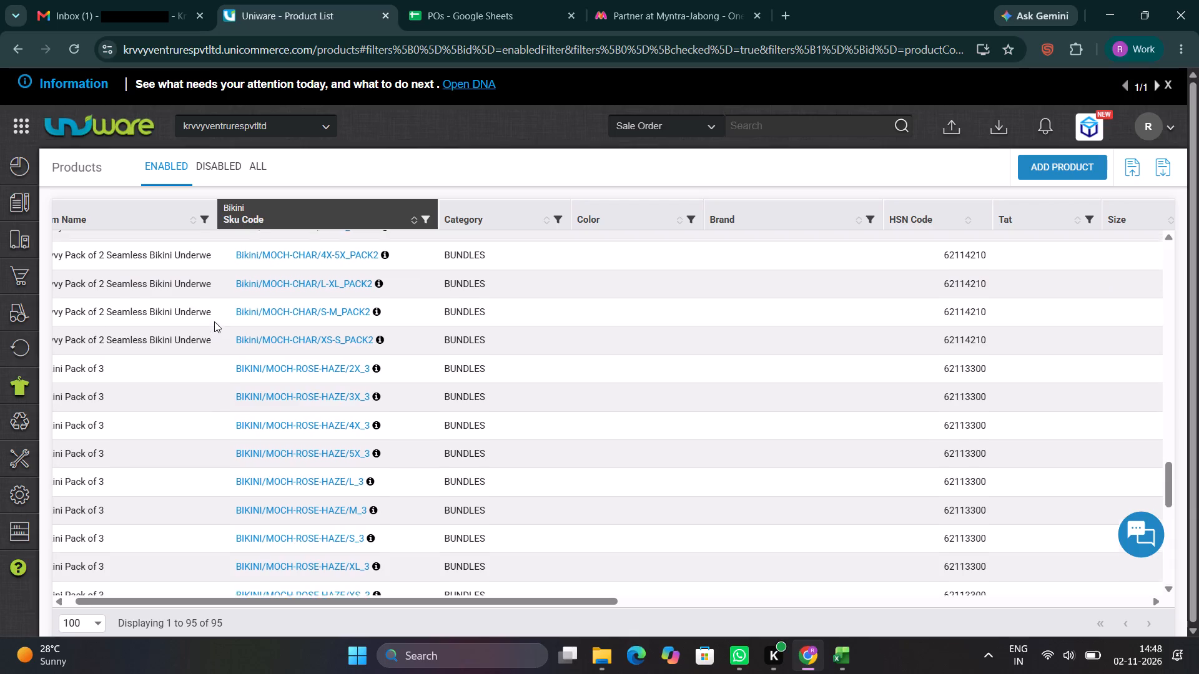
scroll(214, 321, up, 3)
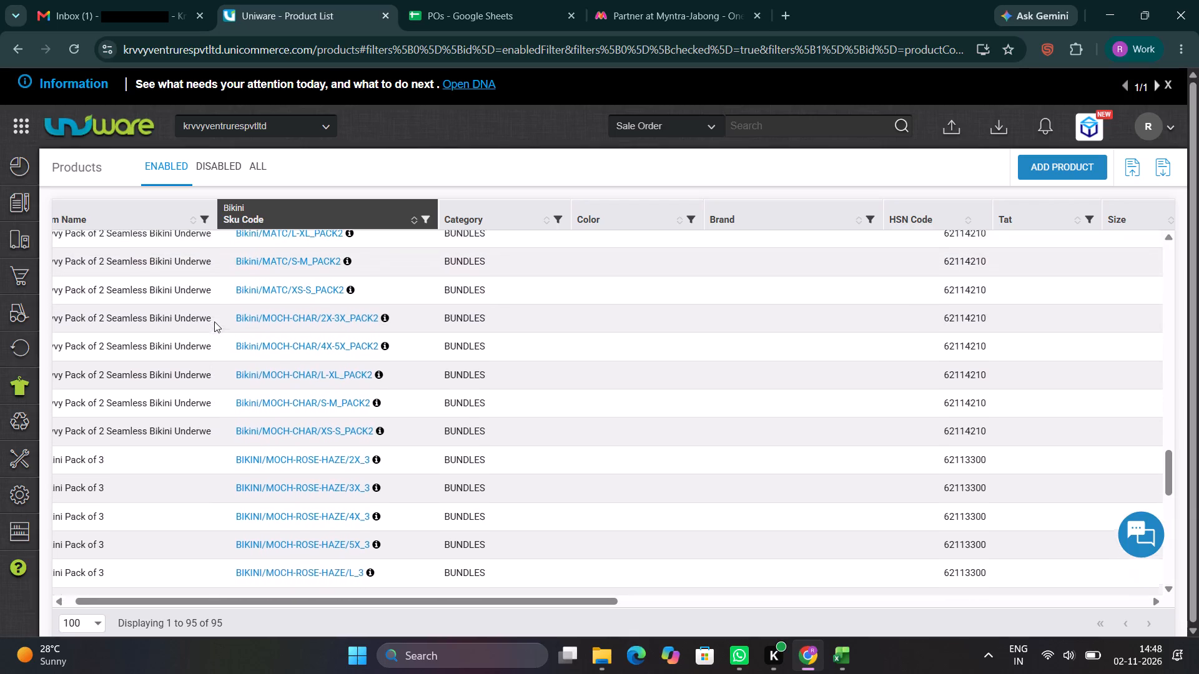
scroll(214, 321, up, 5)
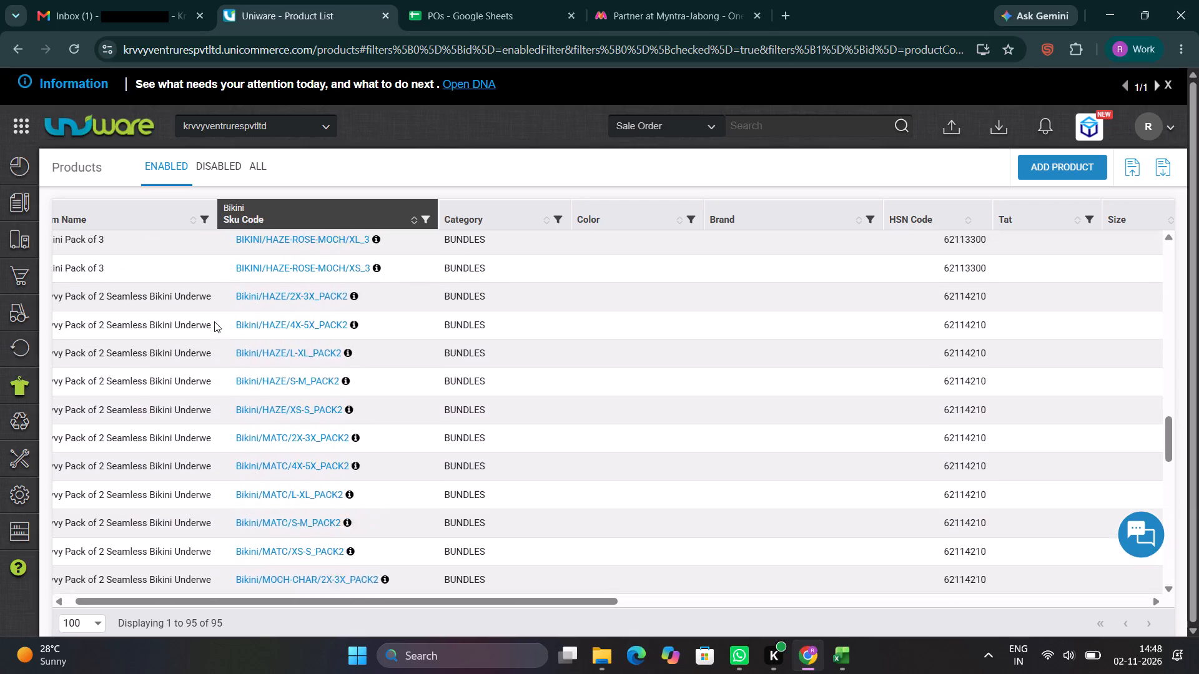
scroll(214, 321, up, 2)
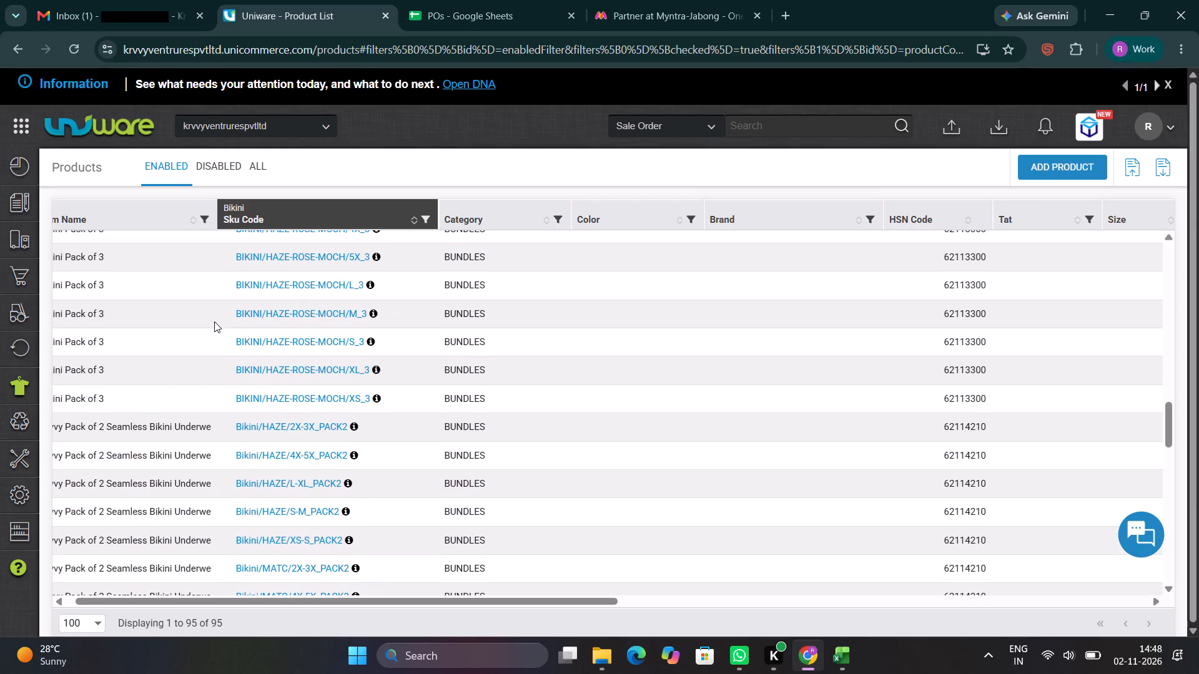
key(alt+Tab)
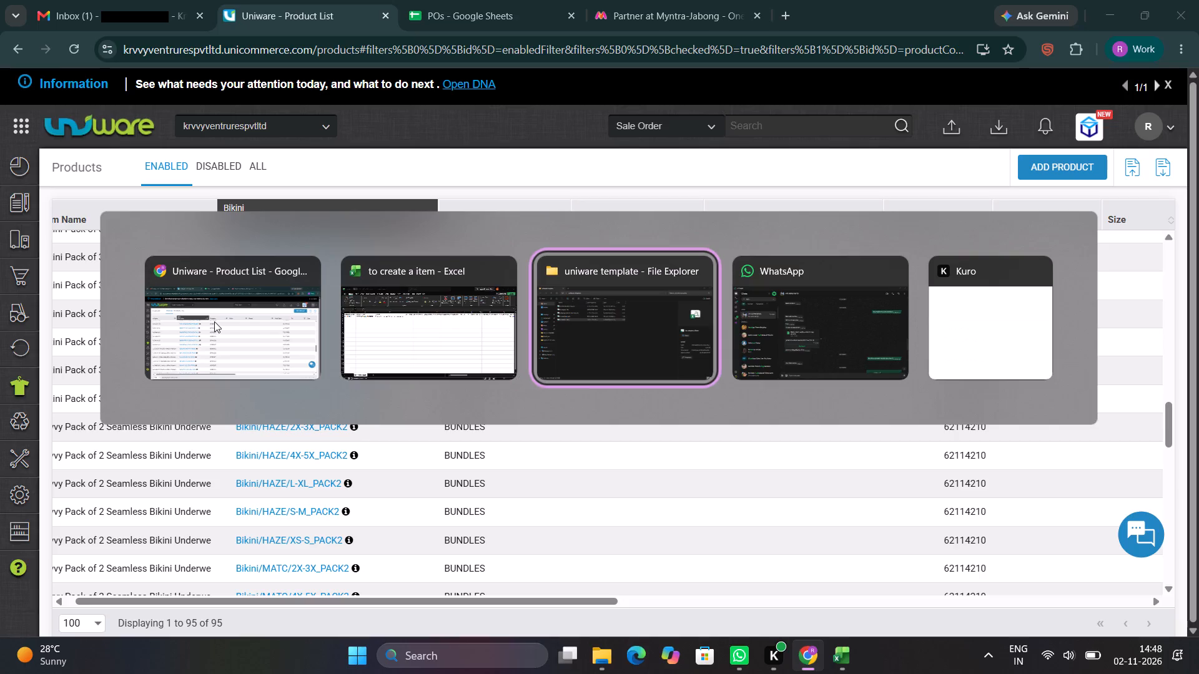
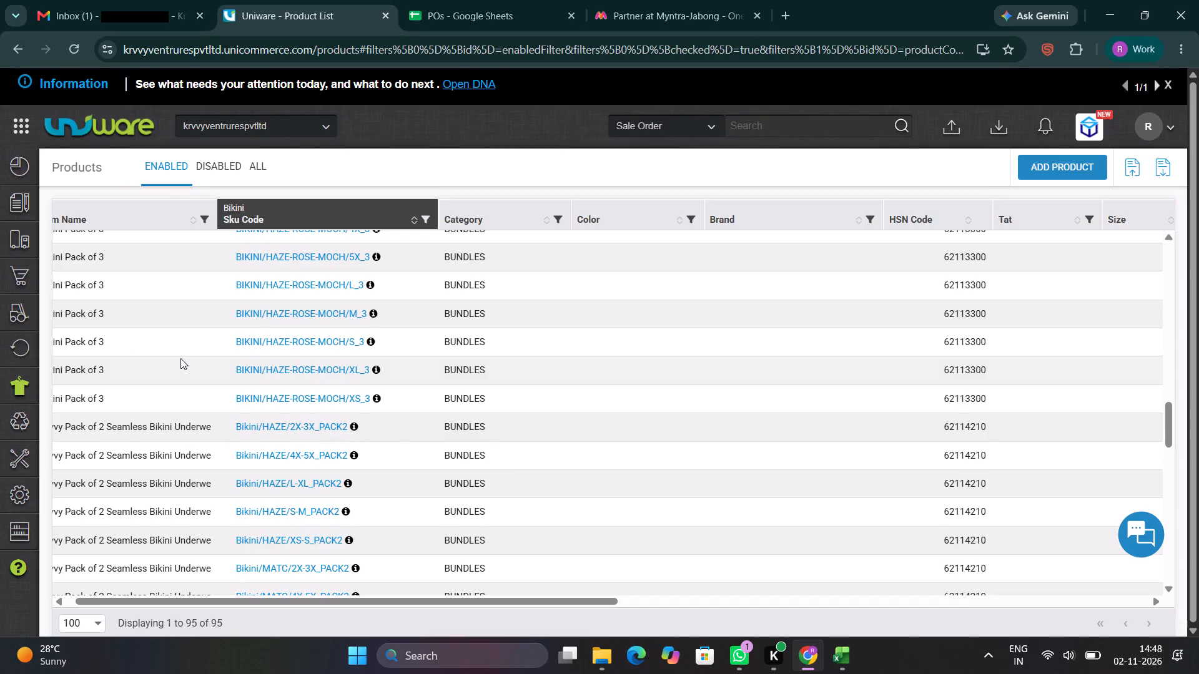
Open the BIKINI/HAZE-ROSE-MOCH/2X_3 bundle in a new tab and examine its general details and component products.
scroll(180, 358, up, 4)
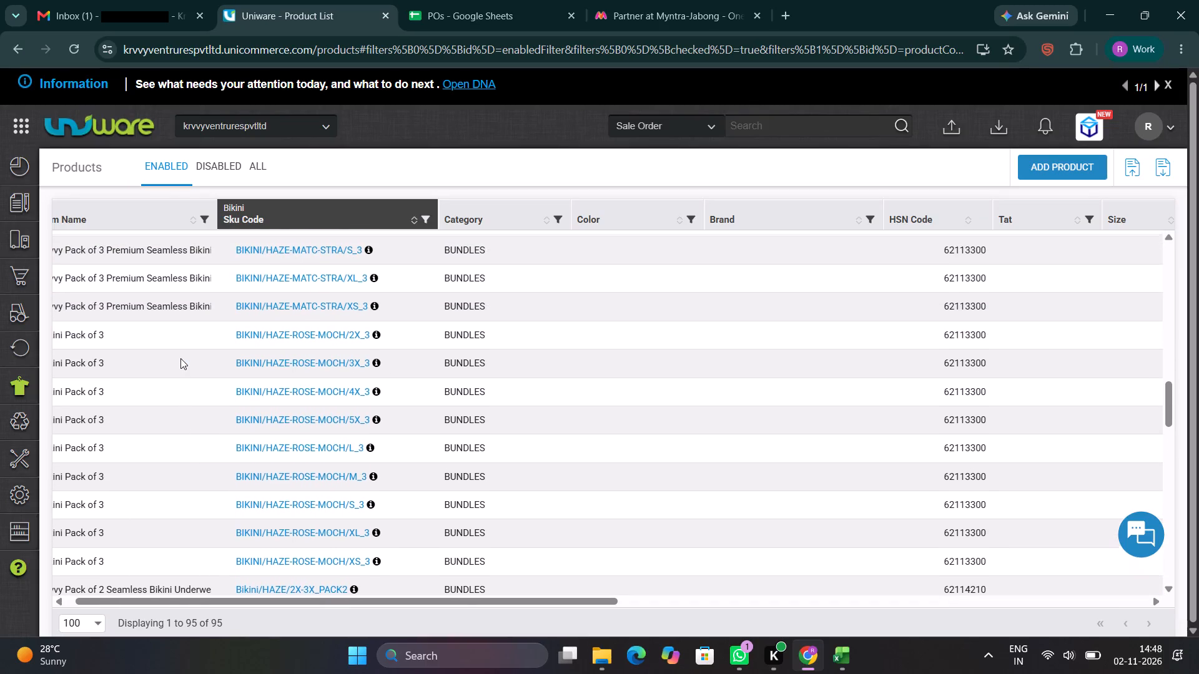
scroll(180, 358, up, 1)
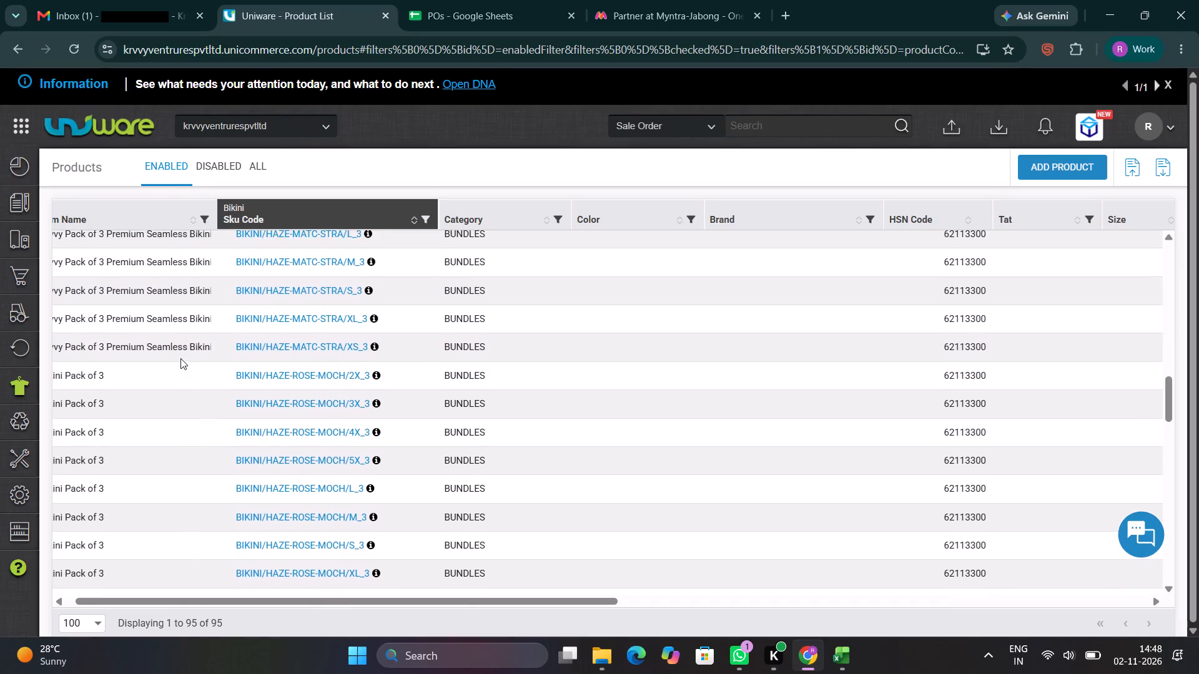
scroll(180, 358, up, 1)
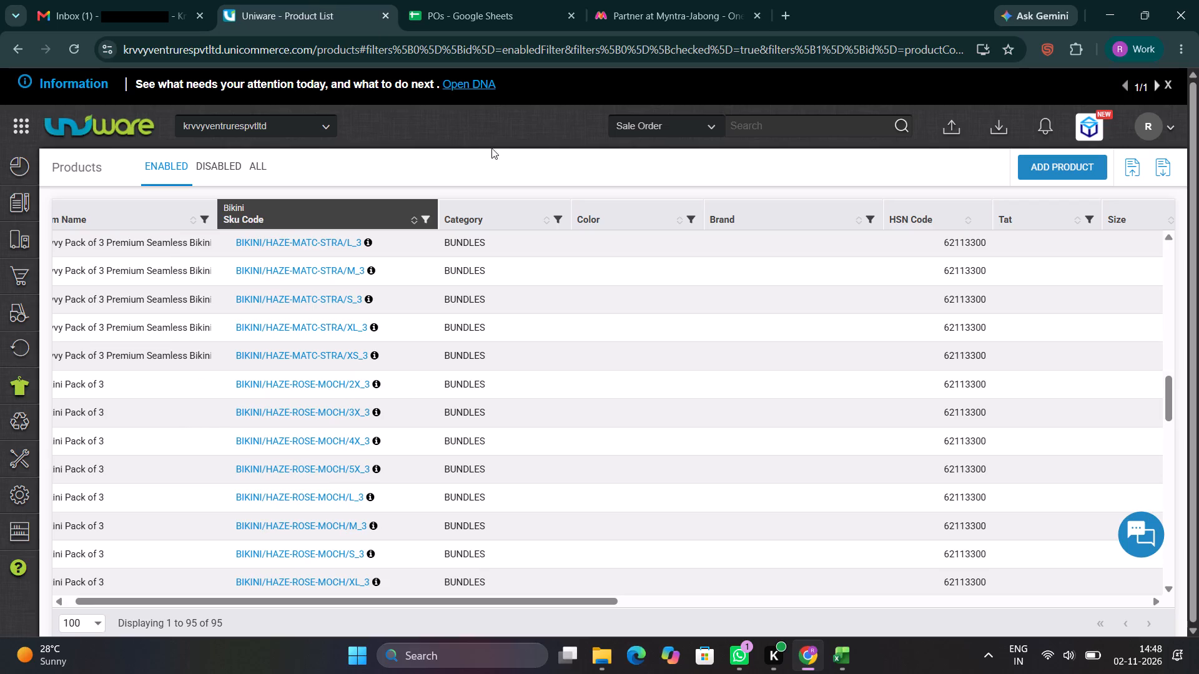
right_click(259, 386)
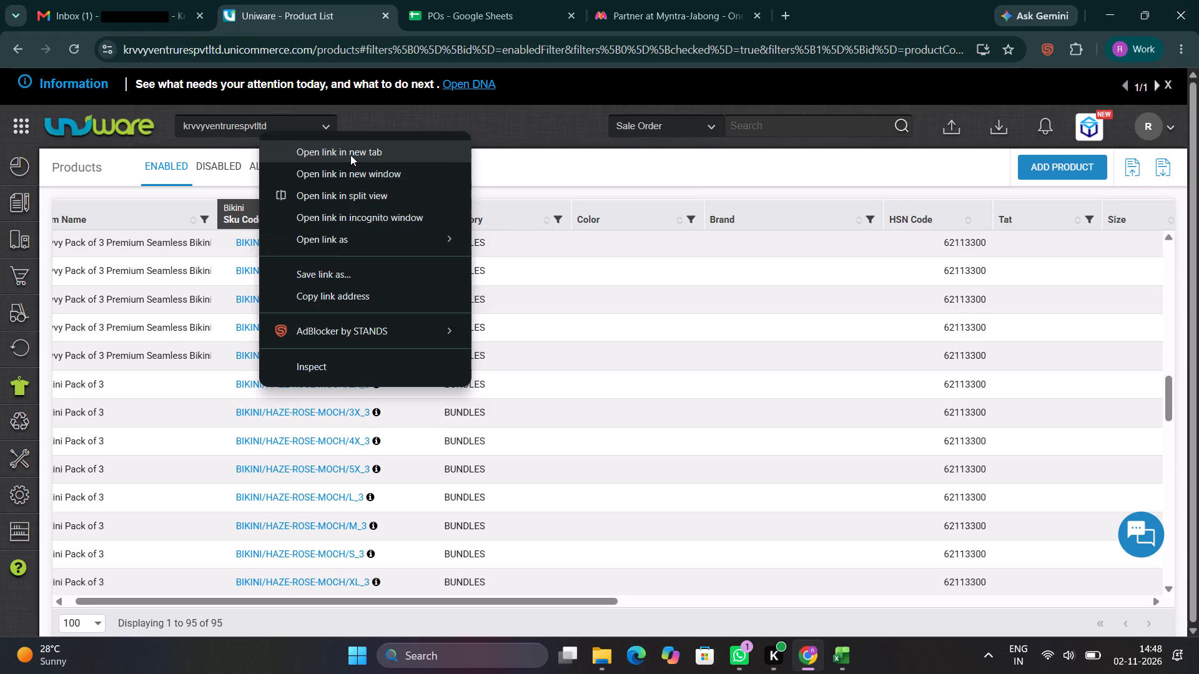
click(350, 155)
click(435, 14)
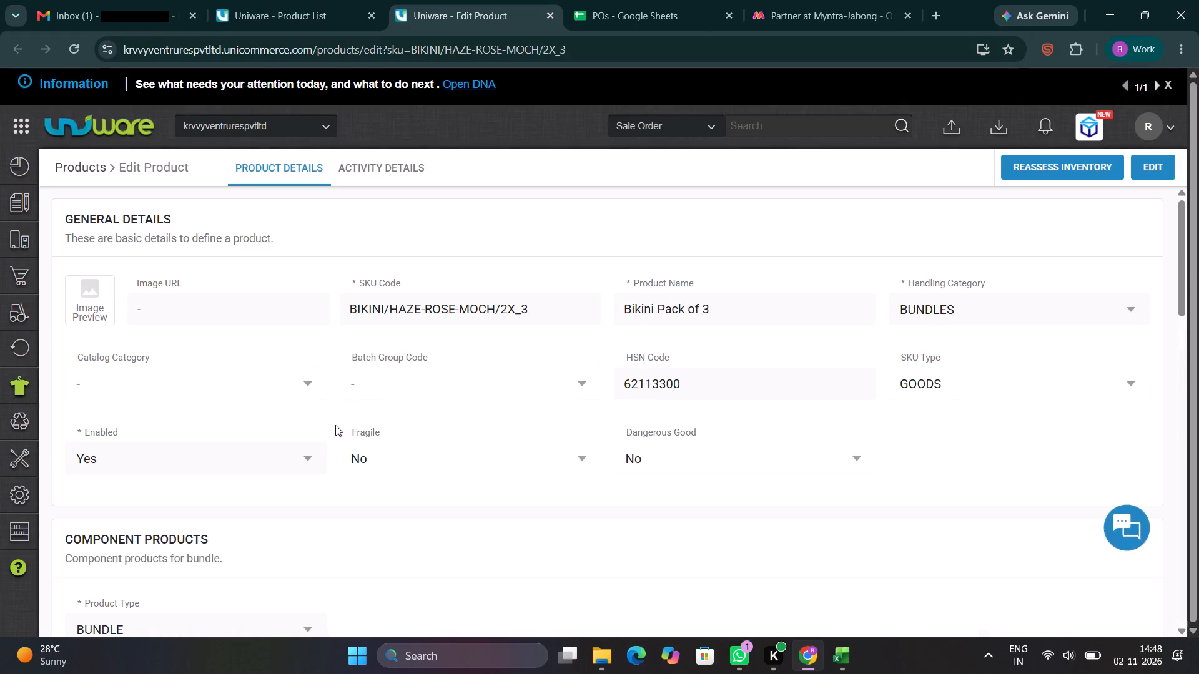
scroll(335, 425, down, 2)
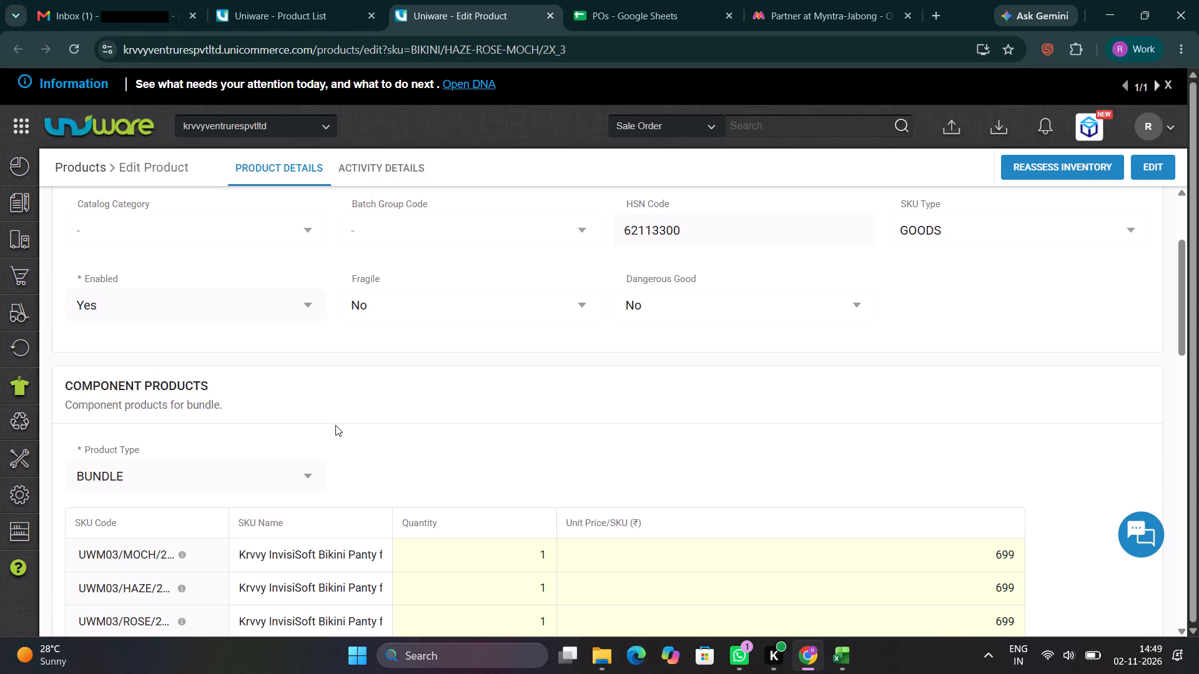
scroll(335, 425, down, 2)
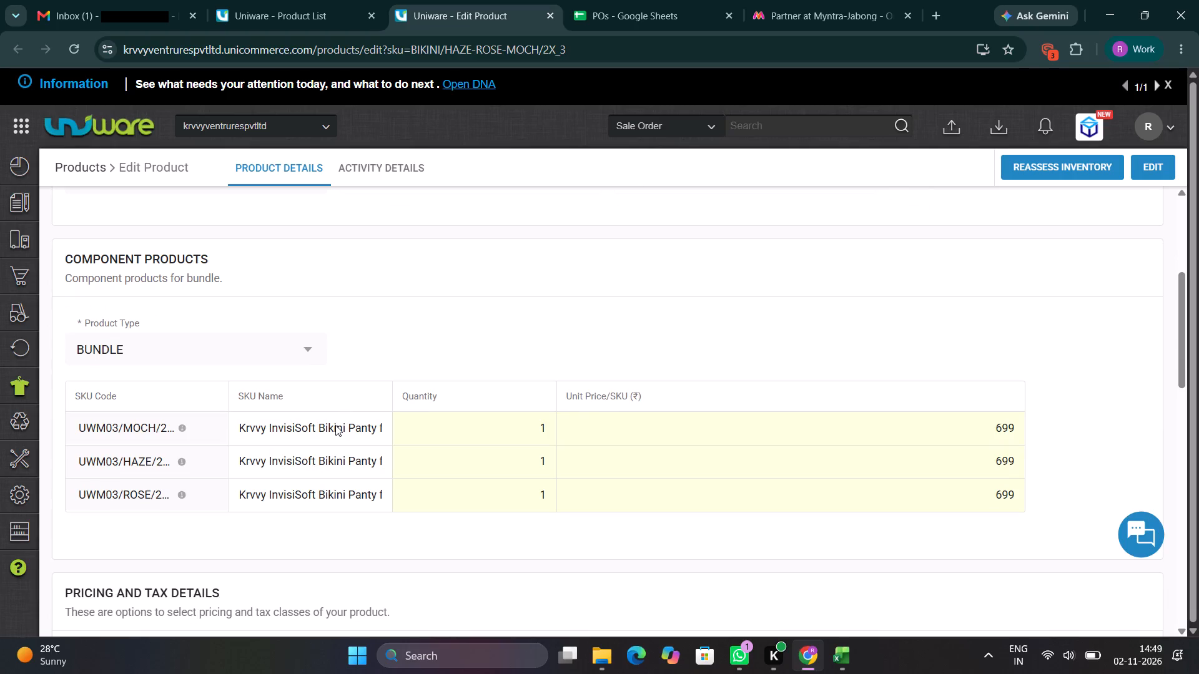
scroll(626, 248, up, 3)
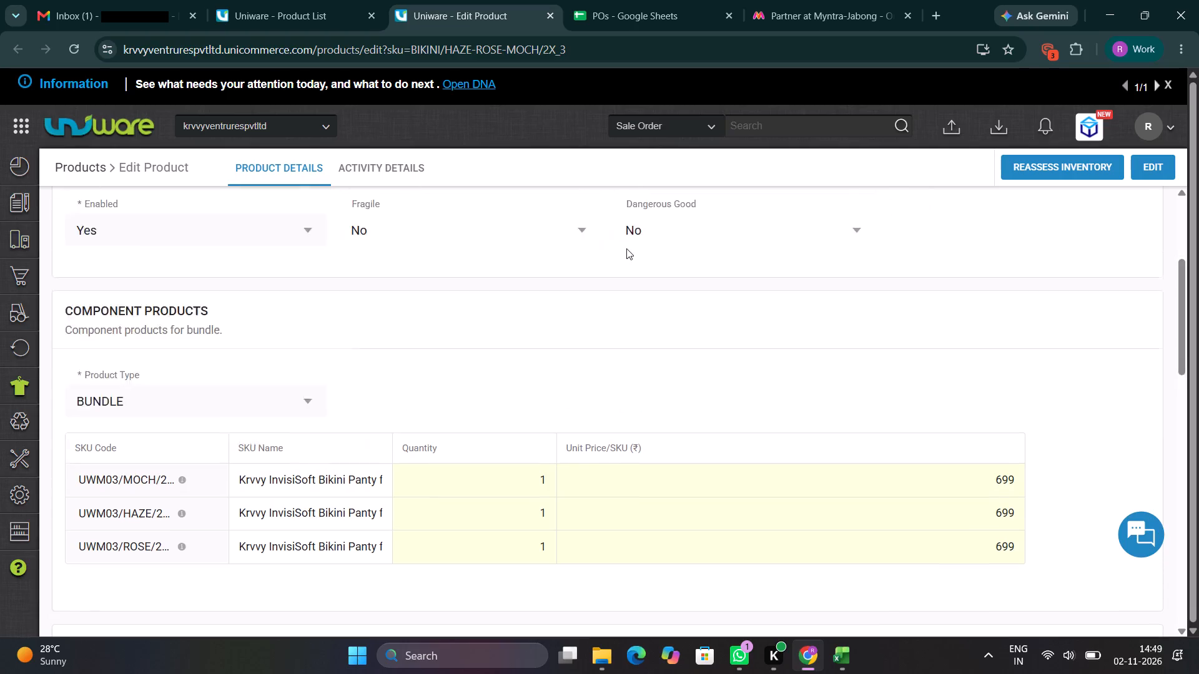
scroll(626, 248, up, 4)
Copy the SKU code BIKINI/HAZE-ROSE-MOCH/2X_3 from the bundle's general details.
click(269, 0)
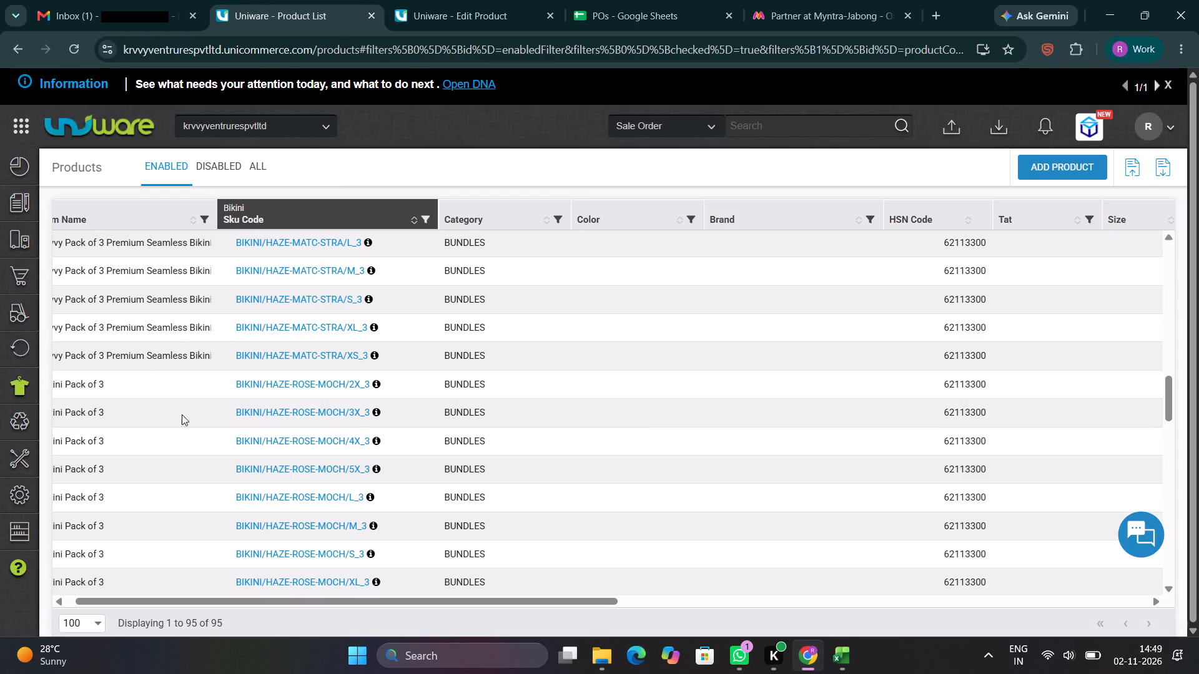
click(435, 0)
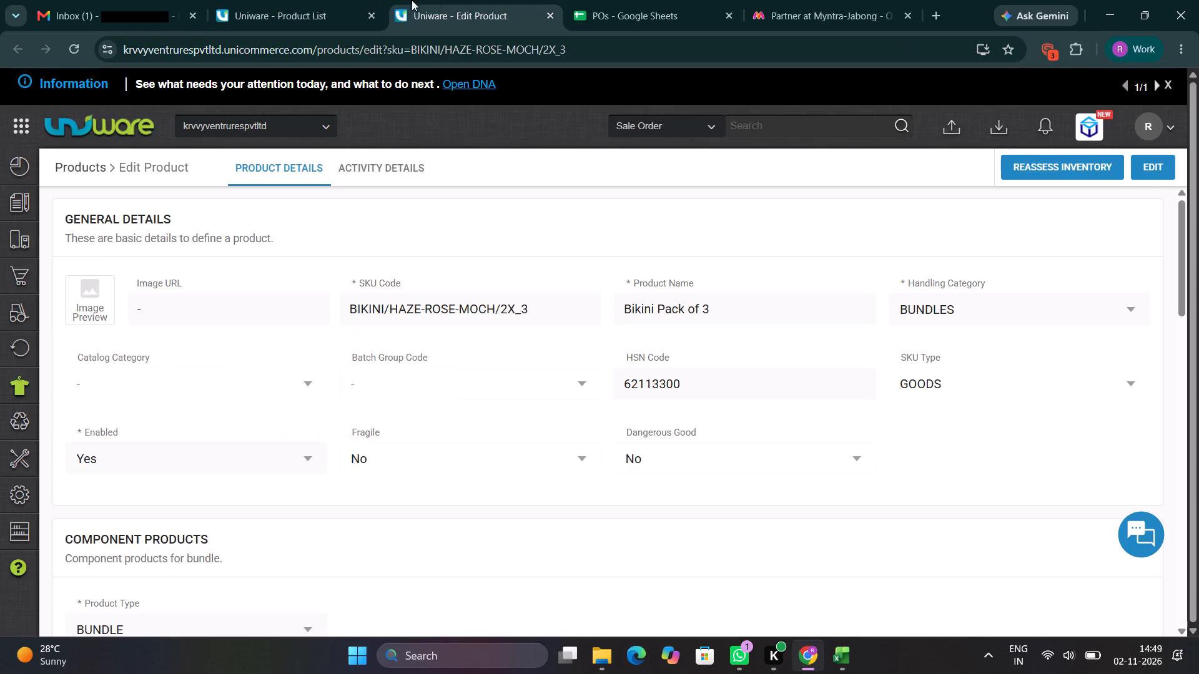
drag(548, 309, 398, 308)
triple_click(529, 309)
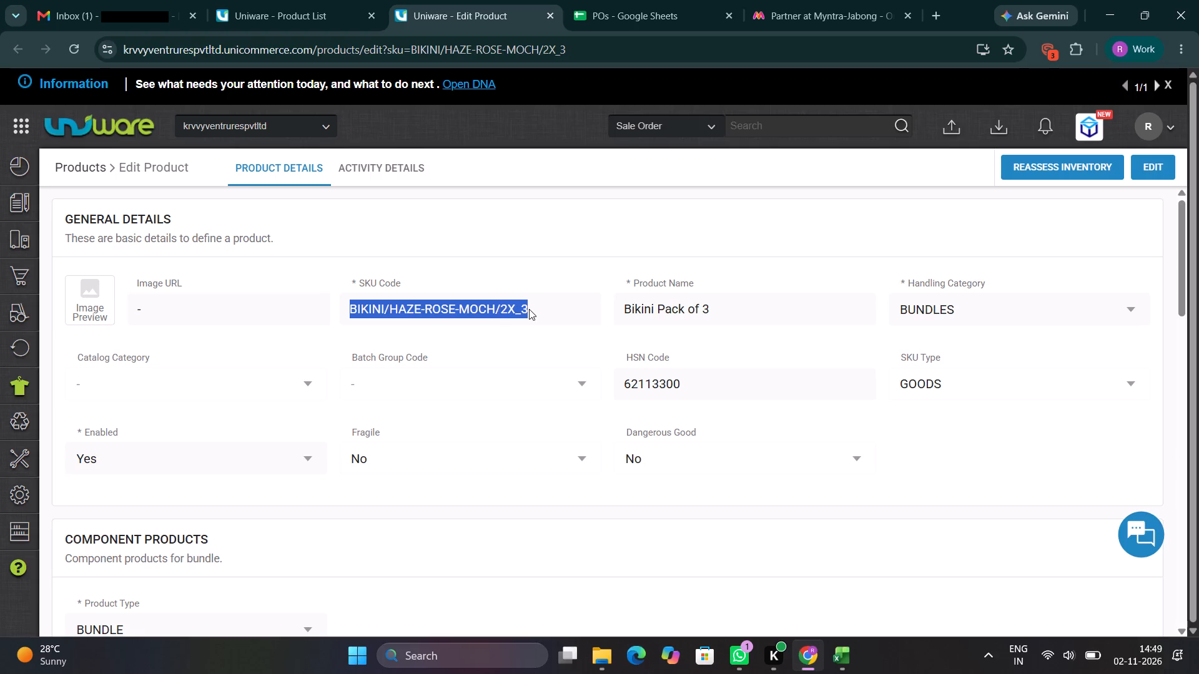
key(ctrl+c)
Open the unlinked listings in the product list's tab and filter them to the SHOPIFY channel.
click(225, 0)
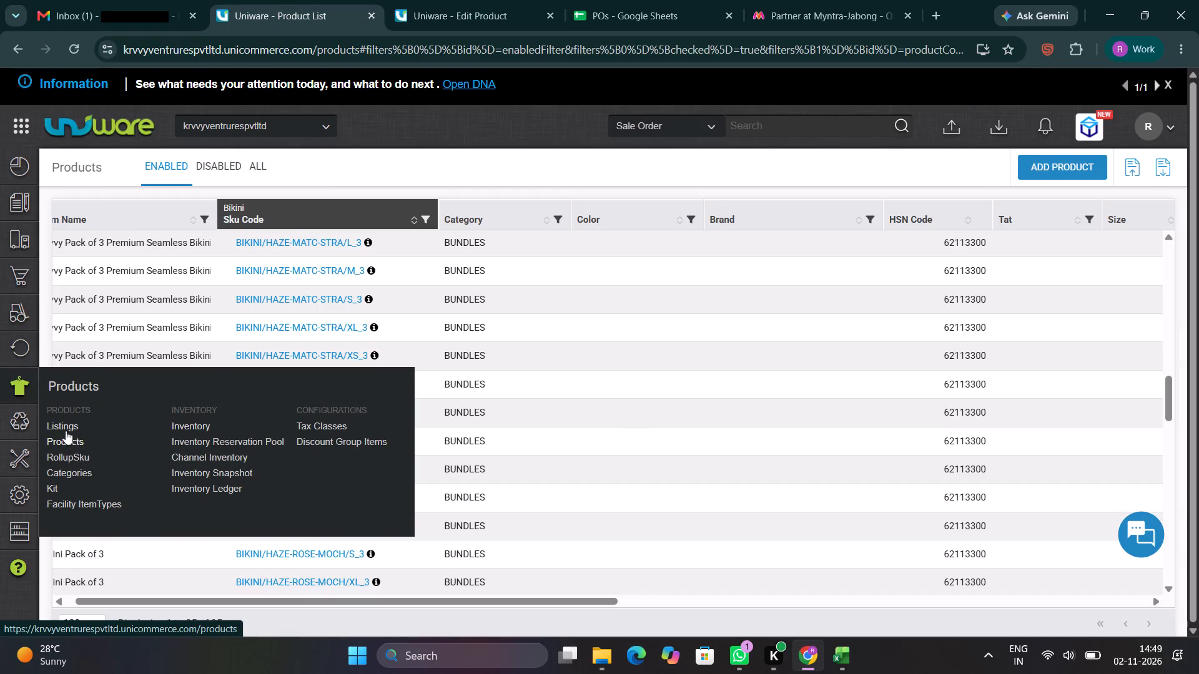
click(66, 427)
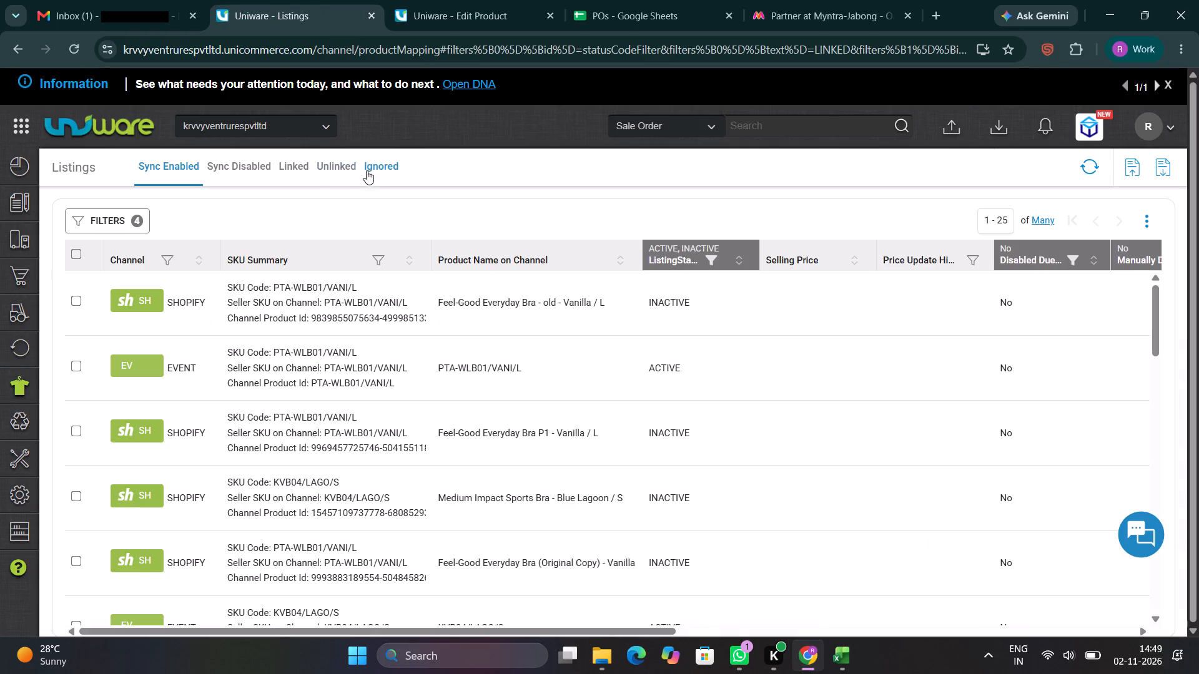
click(330, 173)
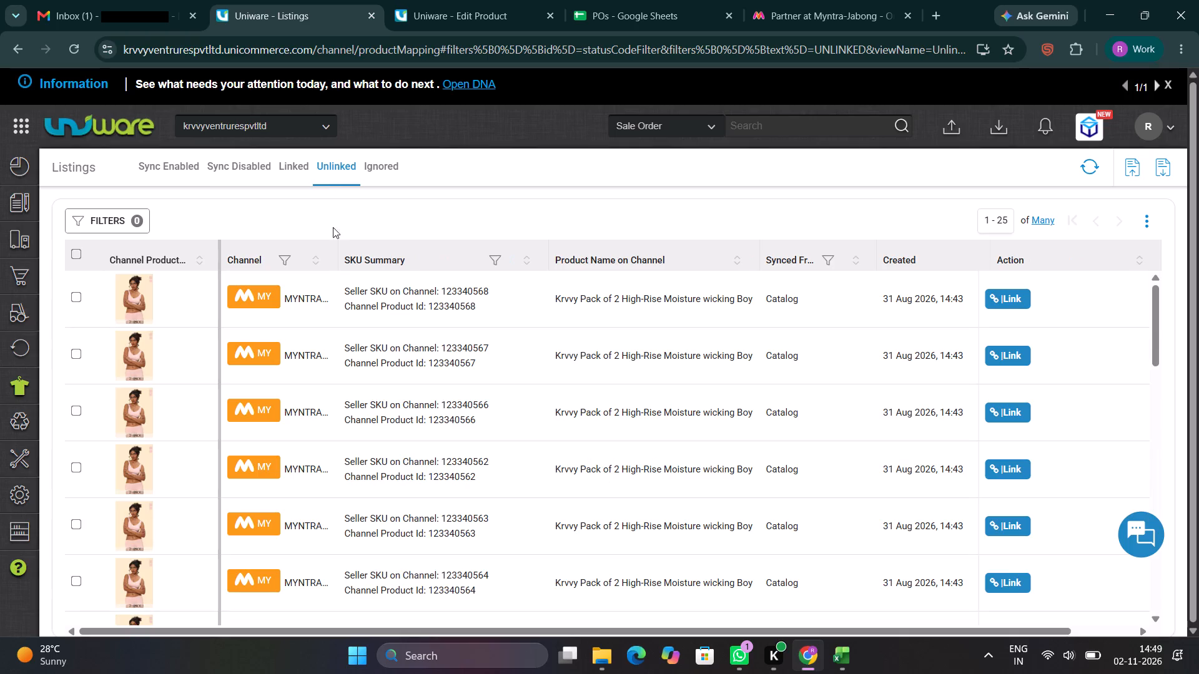
click(280, 259)
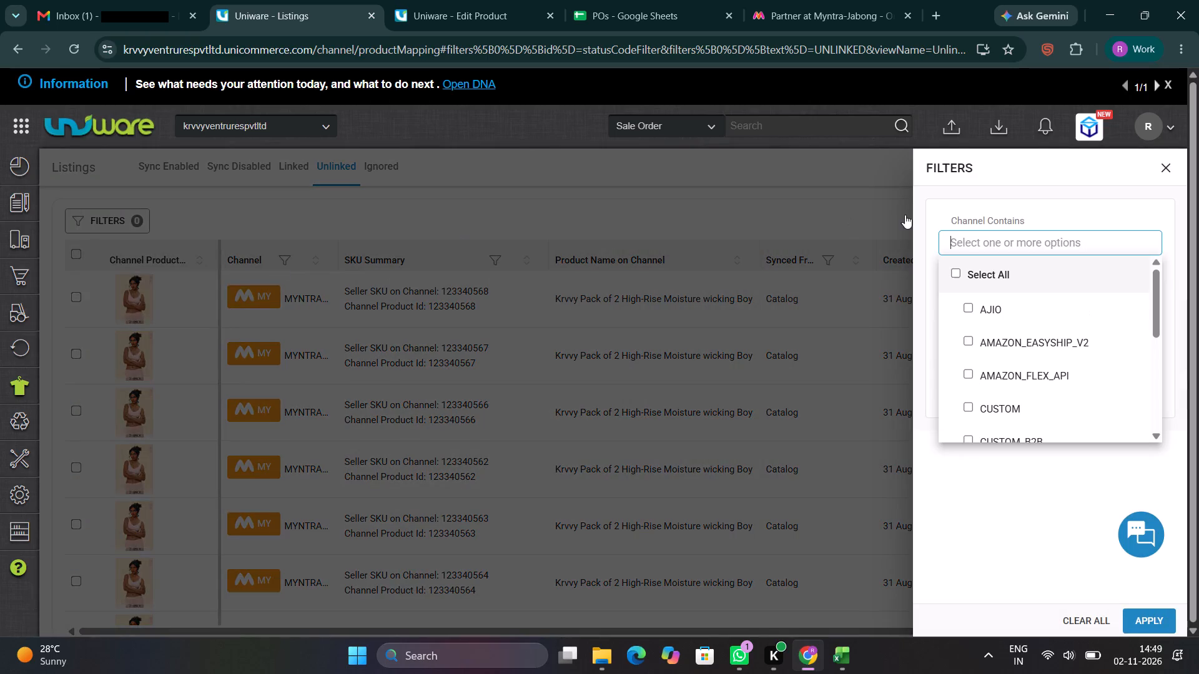
scroll(1021, 366, down, 2)
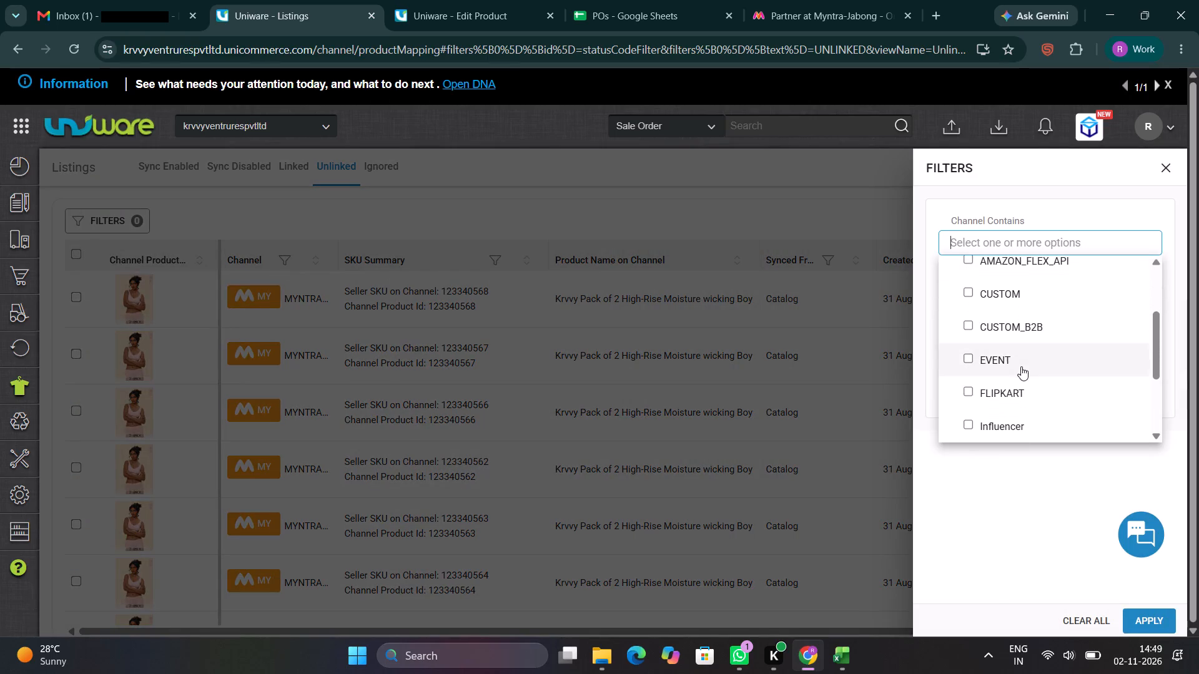
scroll(1021, 366, down, 3)
click(971, 425)
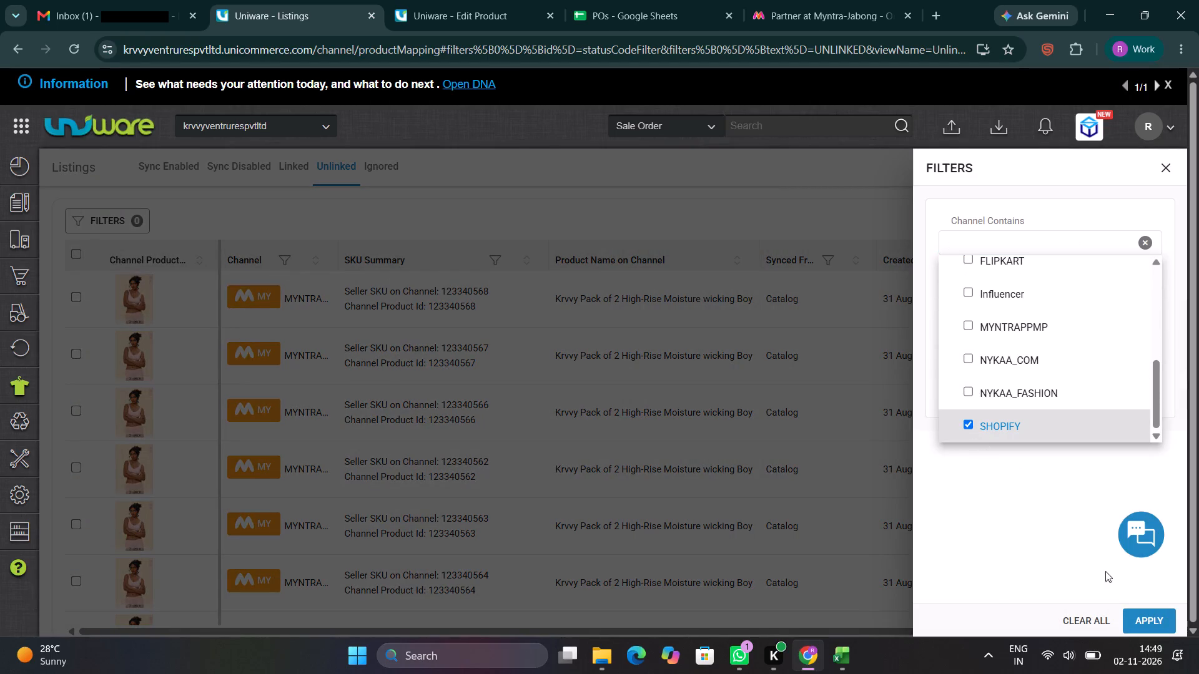
click(1143, 612)
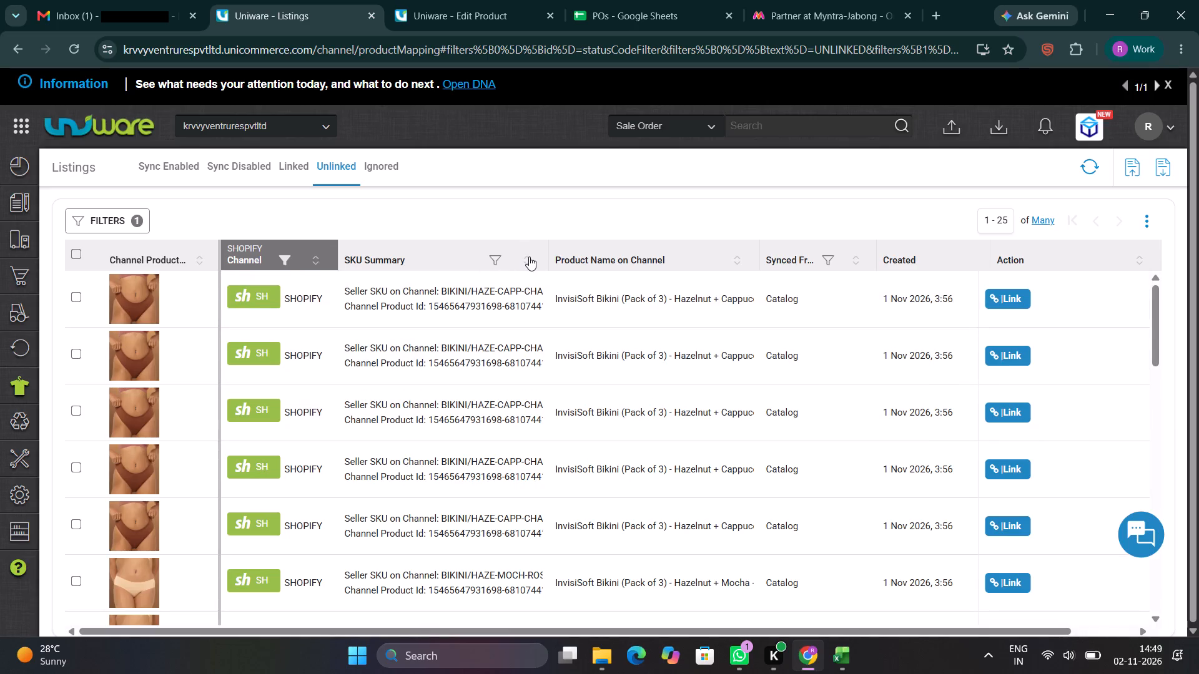
Enter the copied SKU code as the listings' SKU summary filter and shorten it to BIKINI/HAZE-.
click(493, 260)
key(ctrl+v)
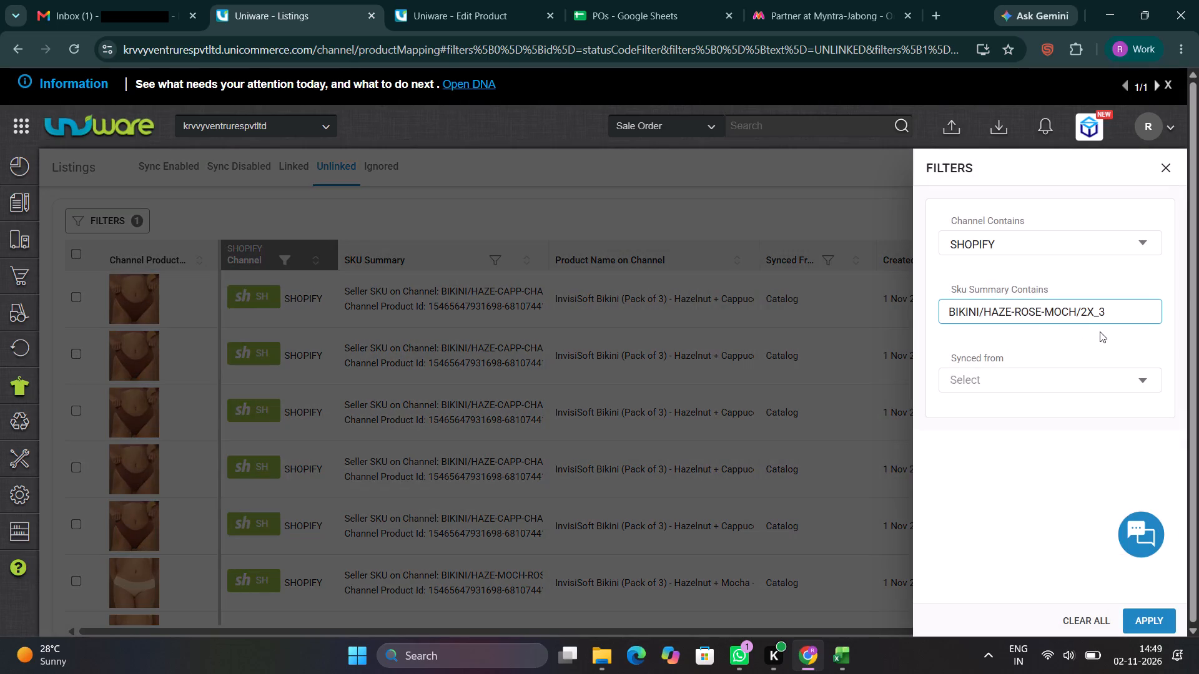
key(BackSpace)
key(BackSpace)
key(BackSpace)
key(BackSpace)
key(BackSpace)
key(BackSpace)
key(BackSpace)
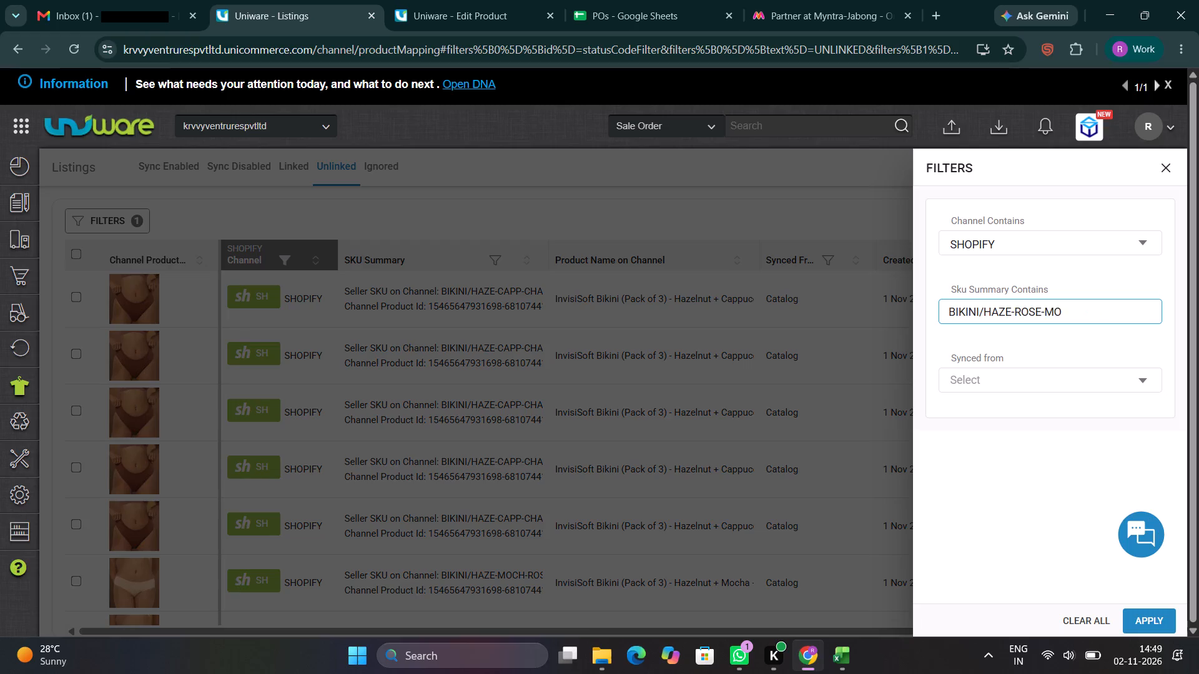
key(BackSpace)
key(BackSpace)
key(BackSpace)
key(BackSpace)
key(BackSpace)
key(BackSpace)
key(BackSpace)
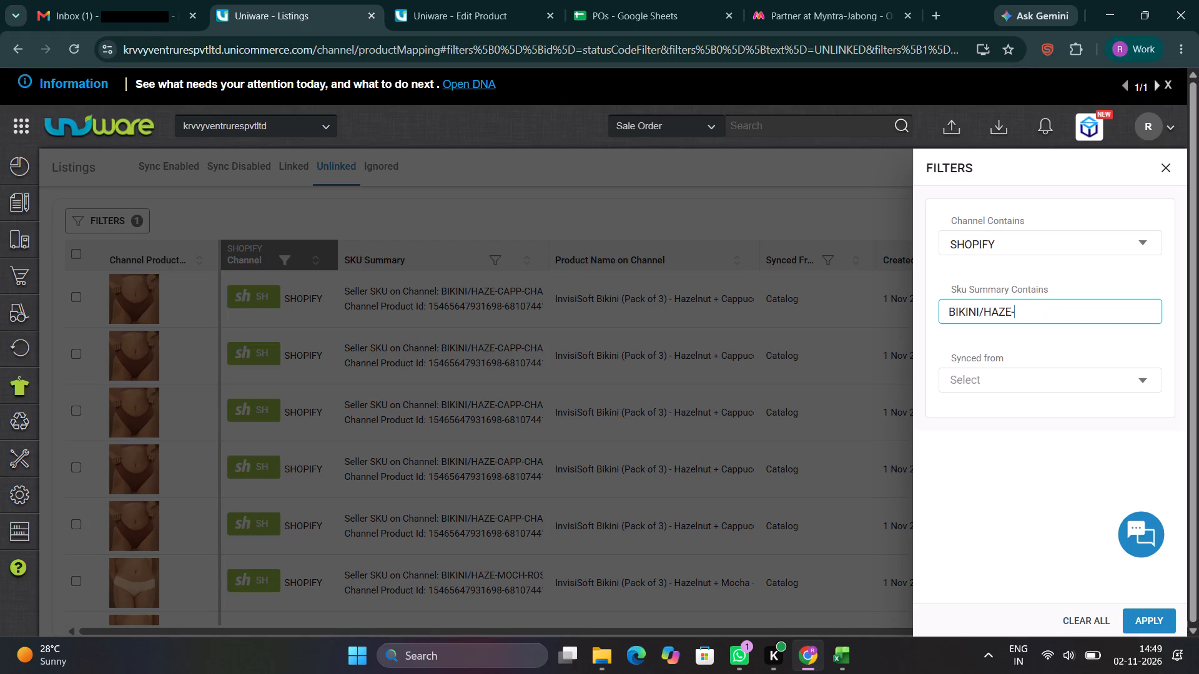
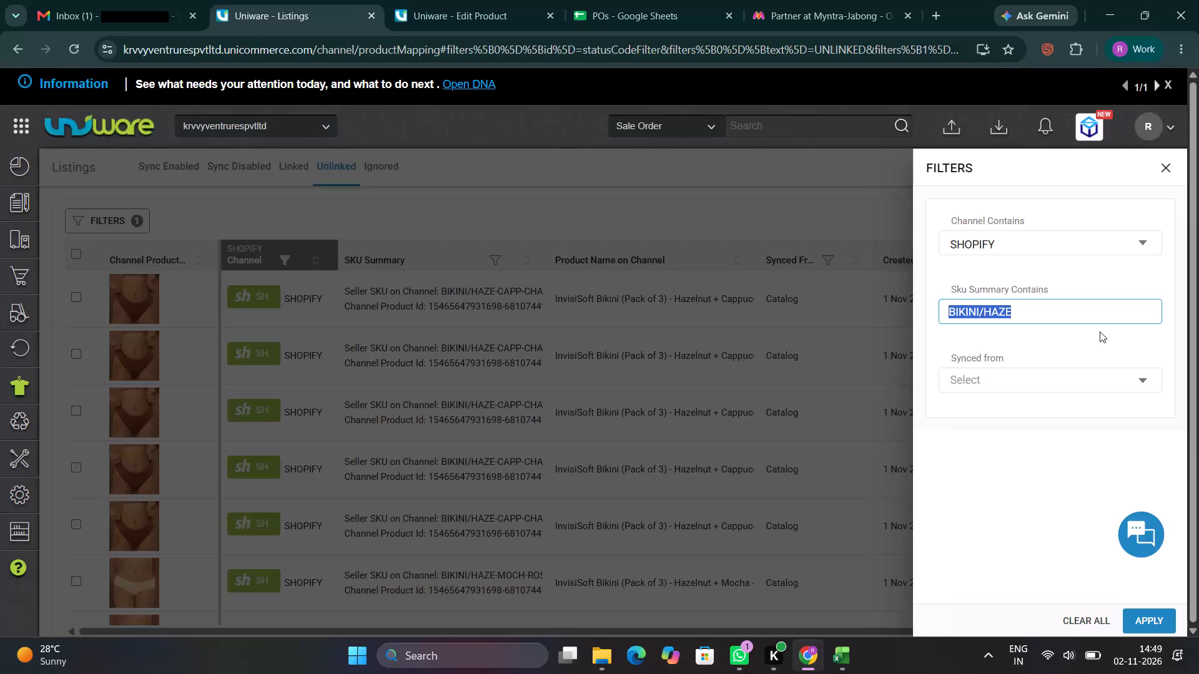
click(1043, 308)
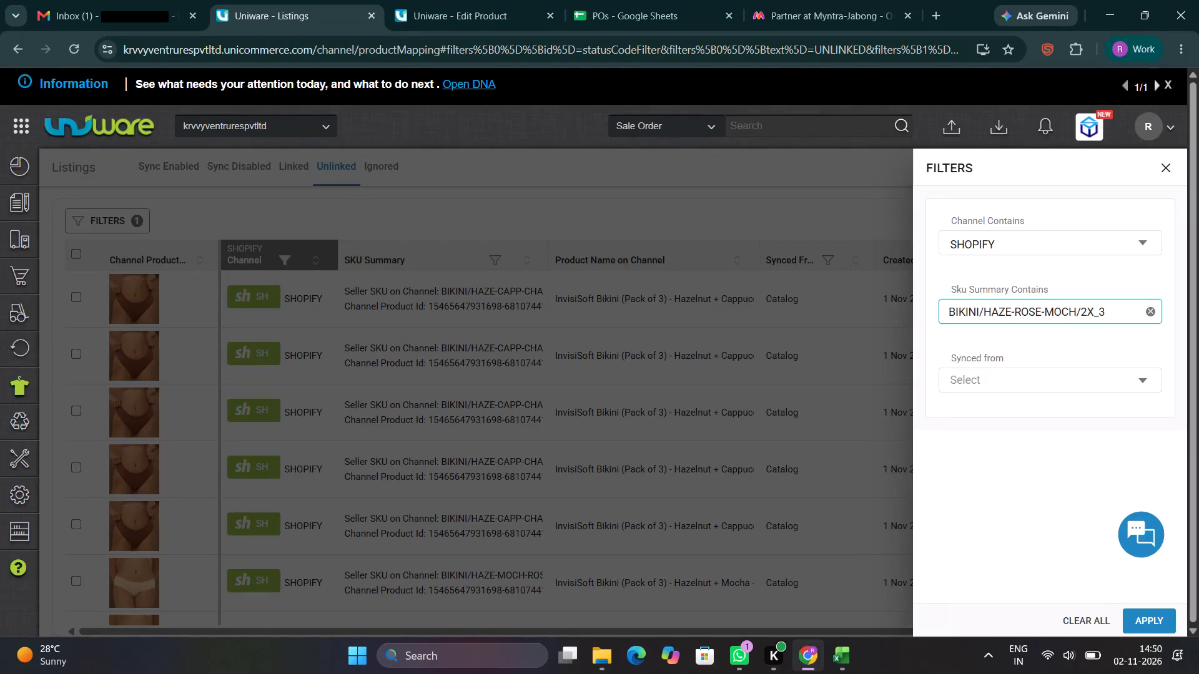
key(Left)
Switch from the listings filters to the uniware template folder in File Explorer.
key(alt+Tab)
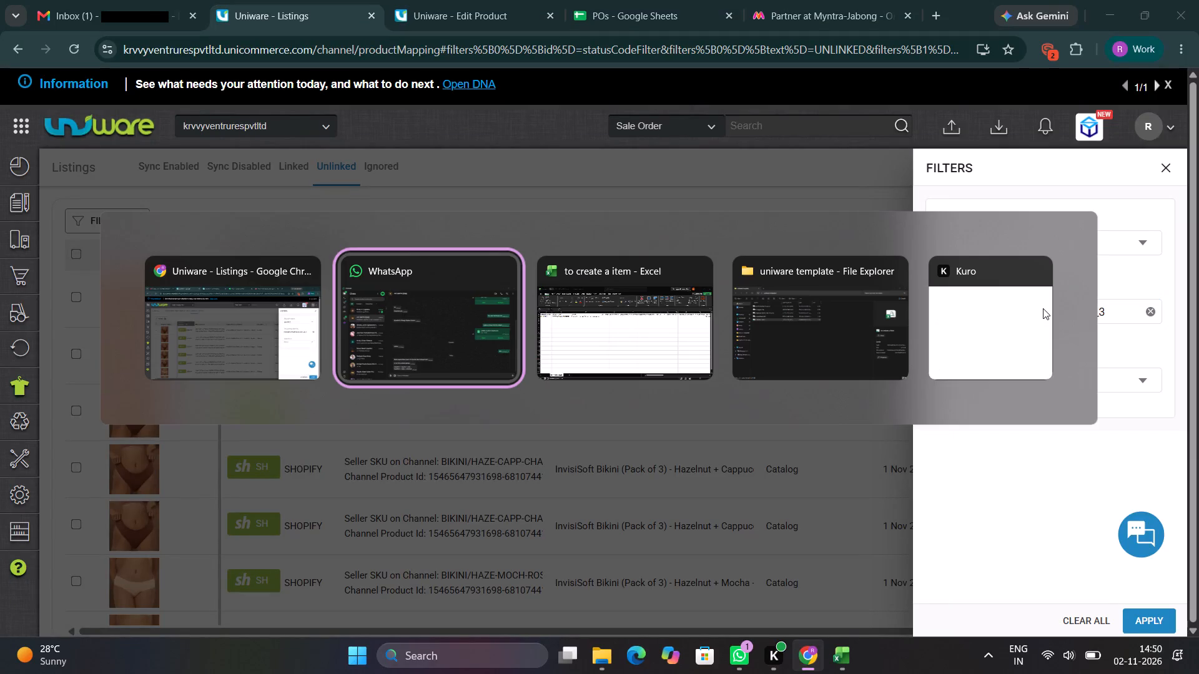
key(alt+Tab)
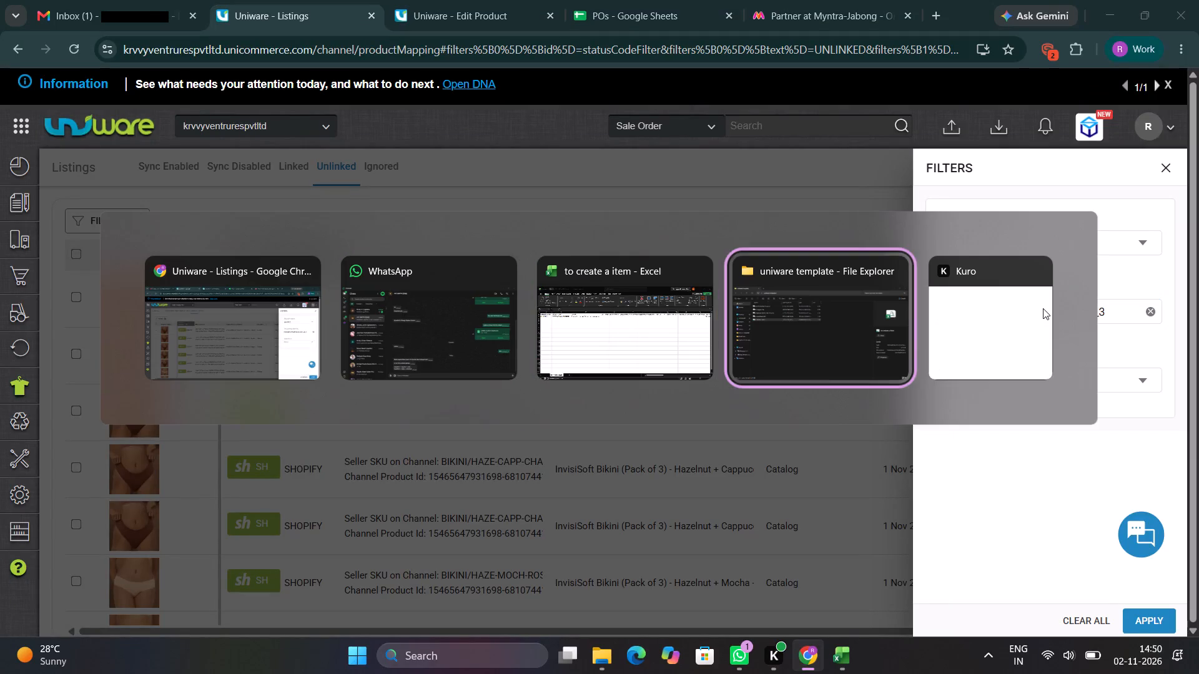
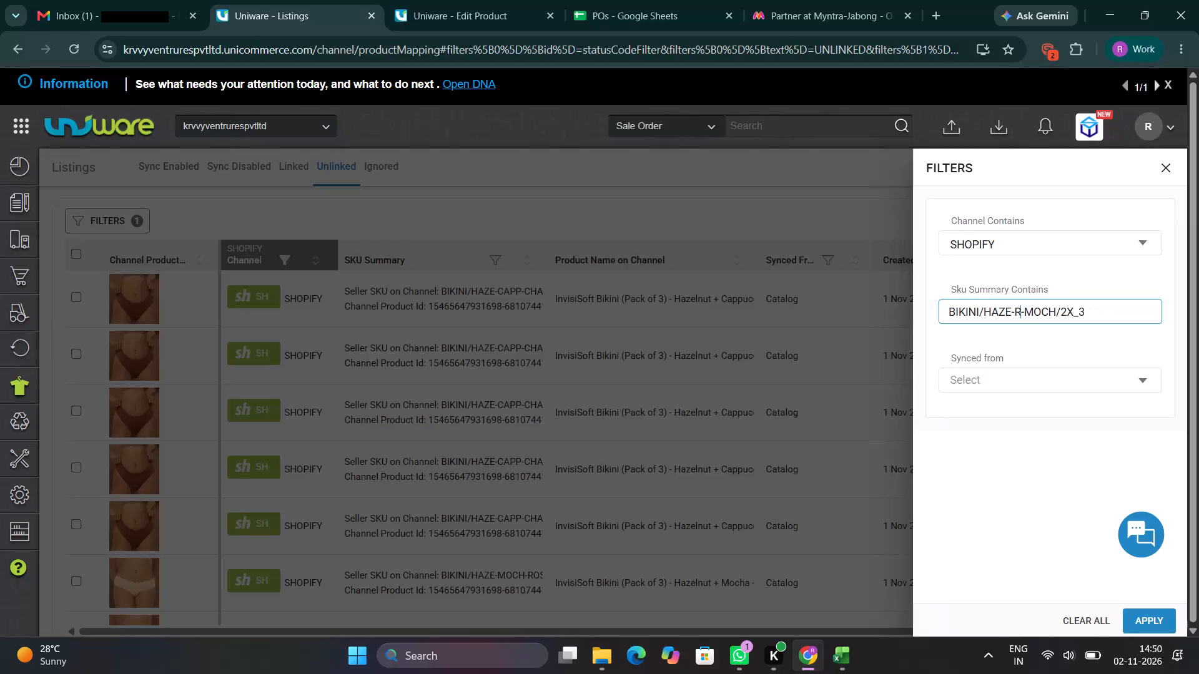
Change the SKU summary filter to BIKINI/HAZE-MOCH-rose and apply it to the unlinked Shopify listings.
key(BackSpace)
key(BackSpace)
key(Right)
key(Right)
key(Right)
key(Right)
key(Right)
key(Right)
key(Left)
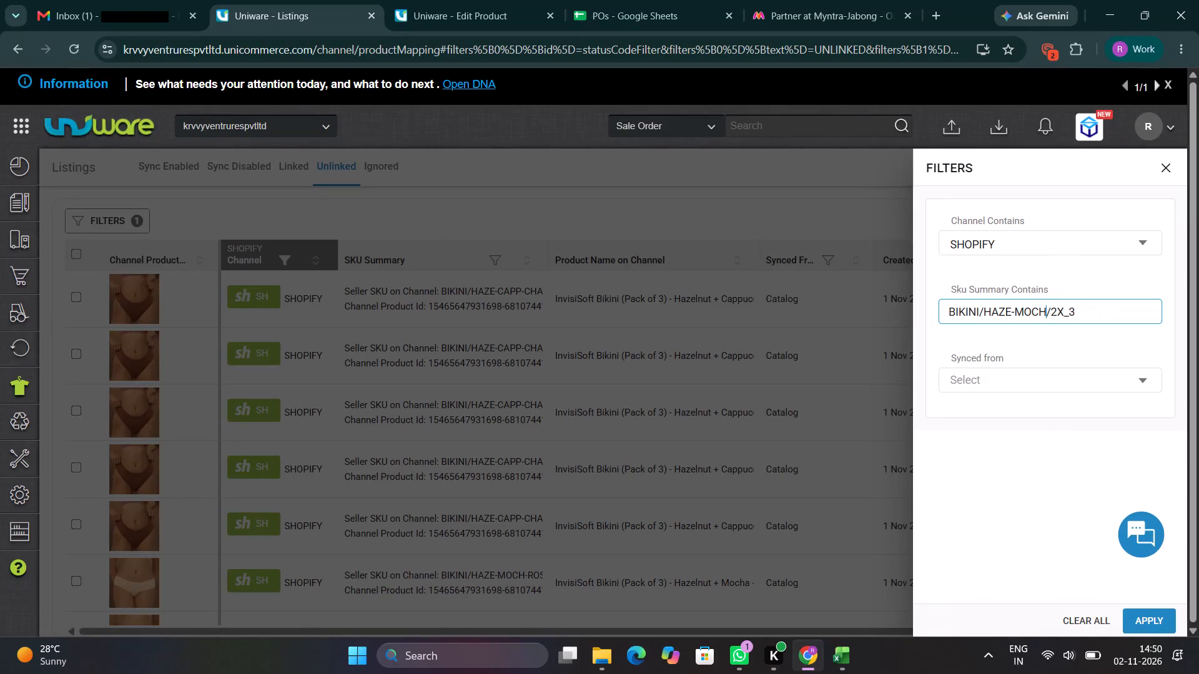
text(-rose)
key(BackSpace)
key(e)
key(Right)
key(Right)
key(Right)
key(Right)
key(Right)
key(Right)
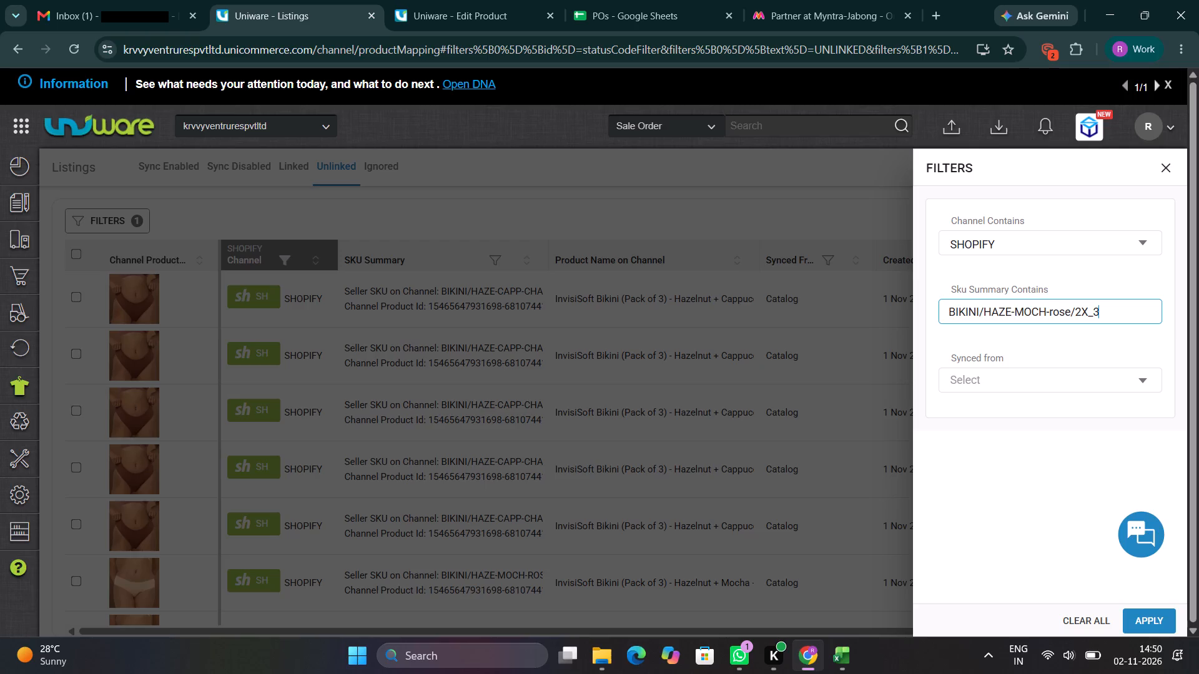
key(shift+Left)
key(shift+Left)
key(shift+Left)
key(shift+Left)
key(shift+Left)
key(BackSpace)
click(1166, 627)
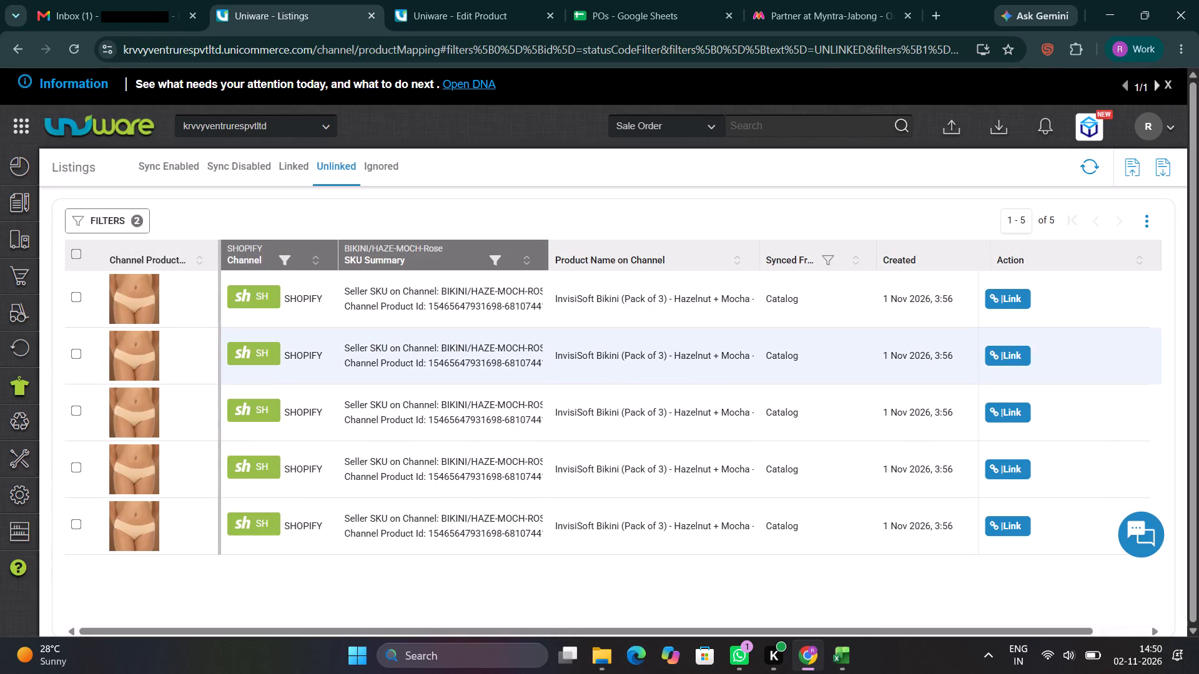
Widen the SKU Summary column to show the full seller SKUs and channel product IDs.
scroll(486, 287, up, 2)
drag(546, 253, 635, 270)
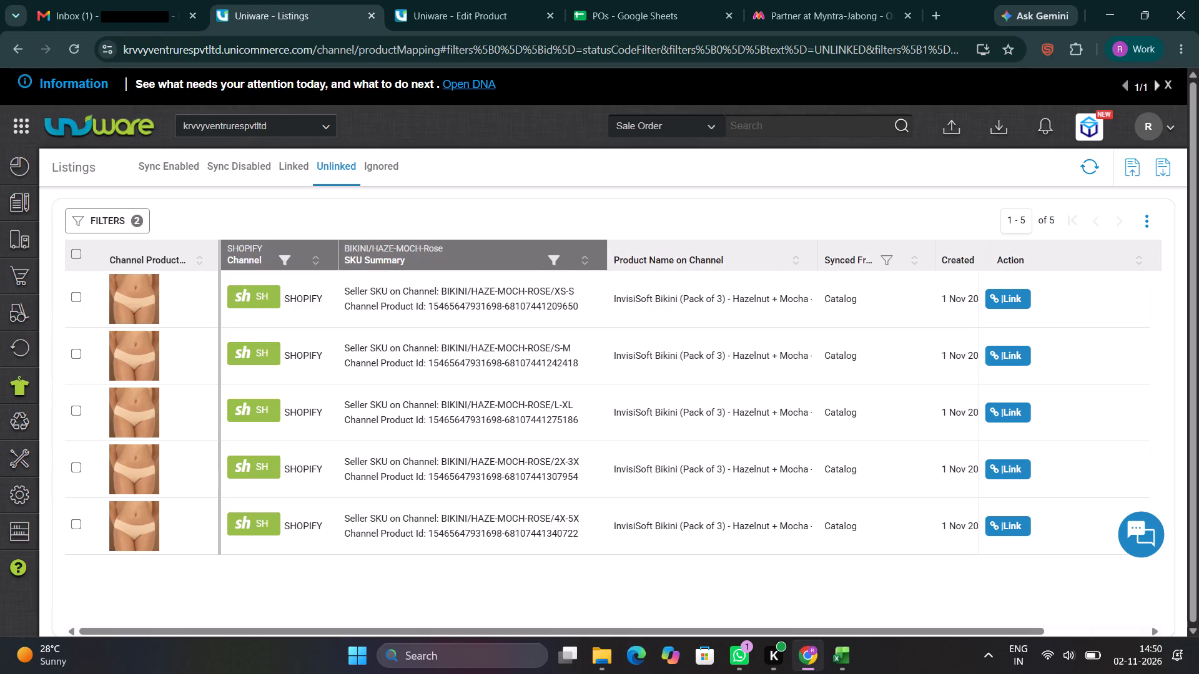
Switch to the Edit Product page and go from there to the list of enabled products.
click(268, 0)
click(425, 0)
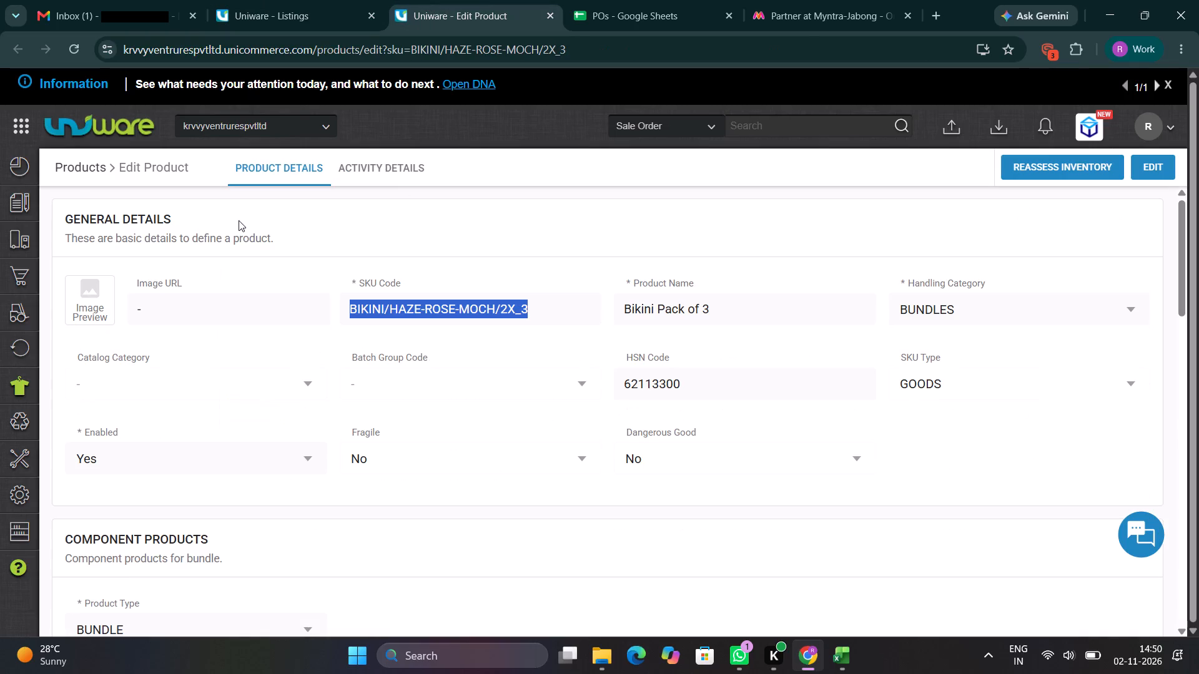
click(16, 46)
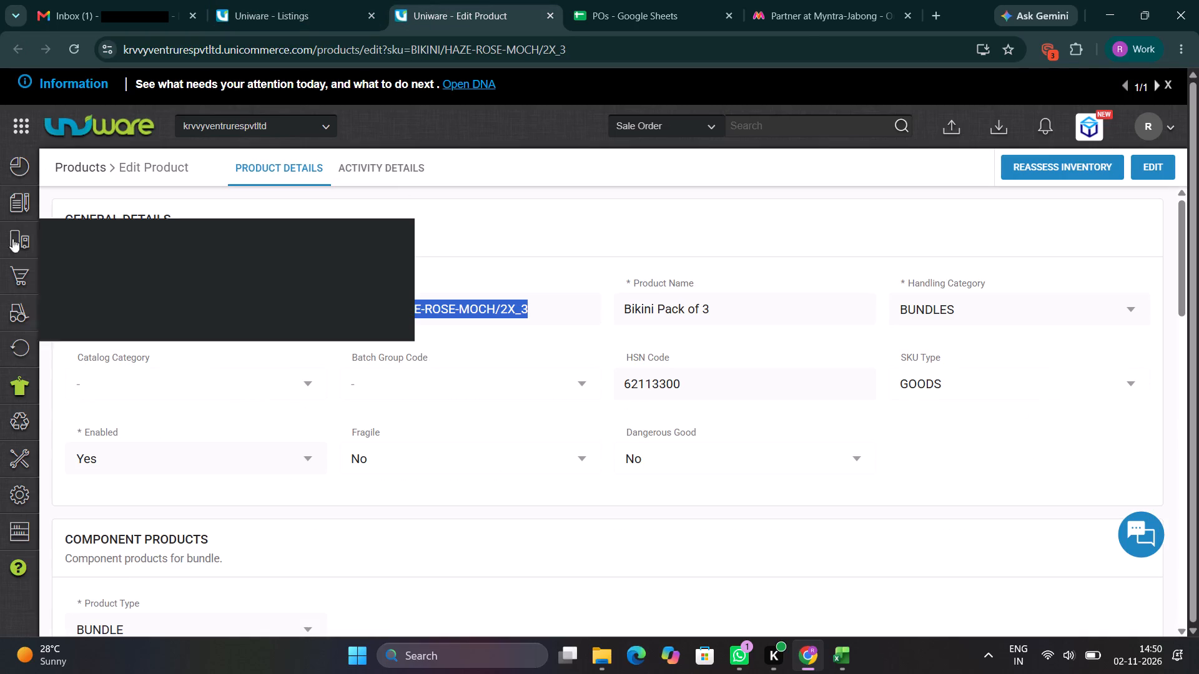
click(59, 443)
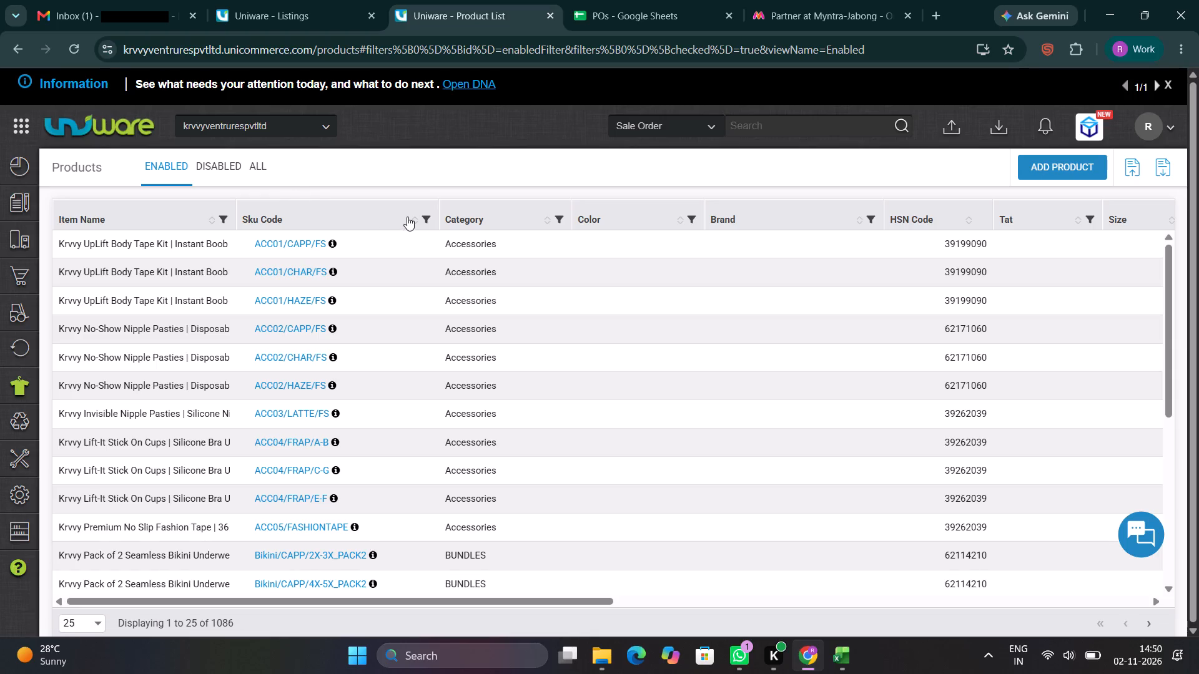
Filter the enabled products by SKU codes containing BIKINI/HAZE-ROSE-MOCH, without a size suffix.
click(425, 217)
key(ctrl+v)
key(BackSpace)
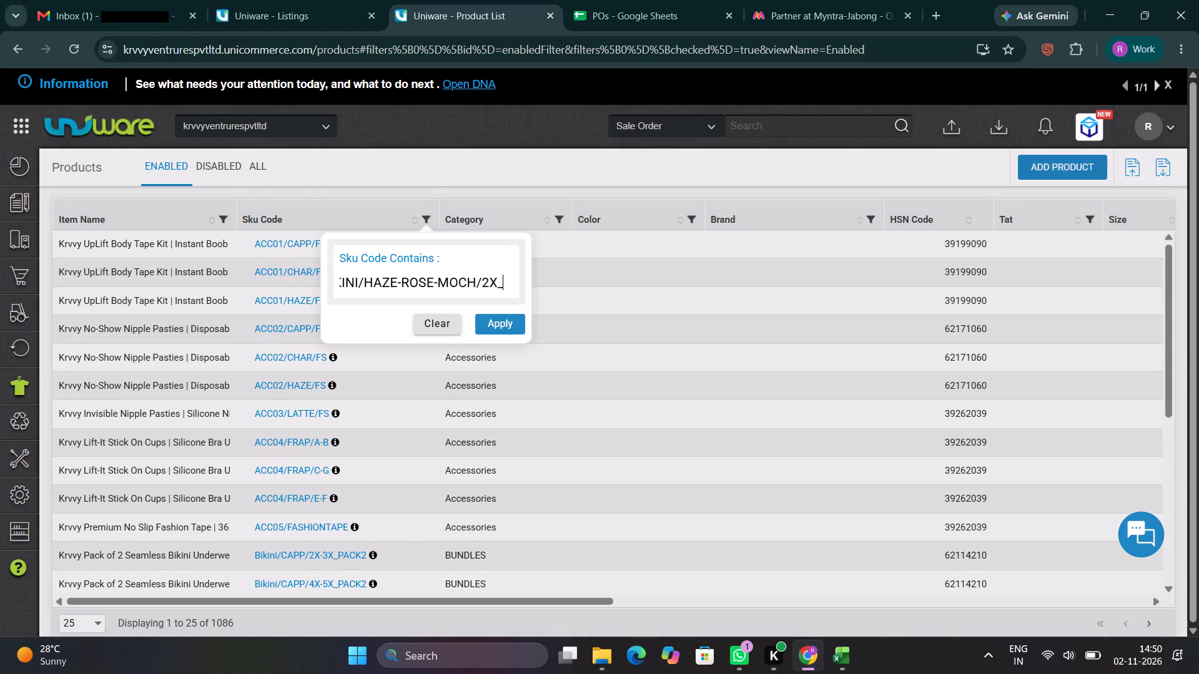
key(BackSpace)
key(BackSpace)
key(BackSpace)
key(BackSpace)
click(502, 316)
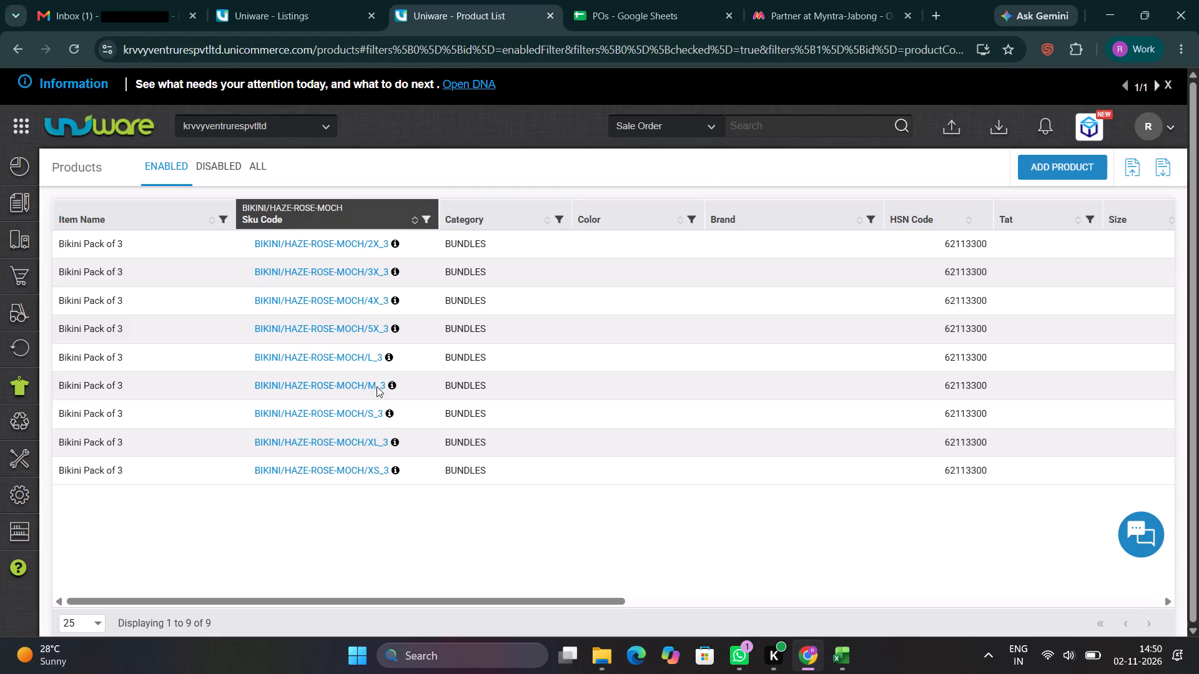
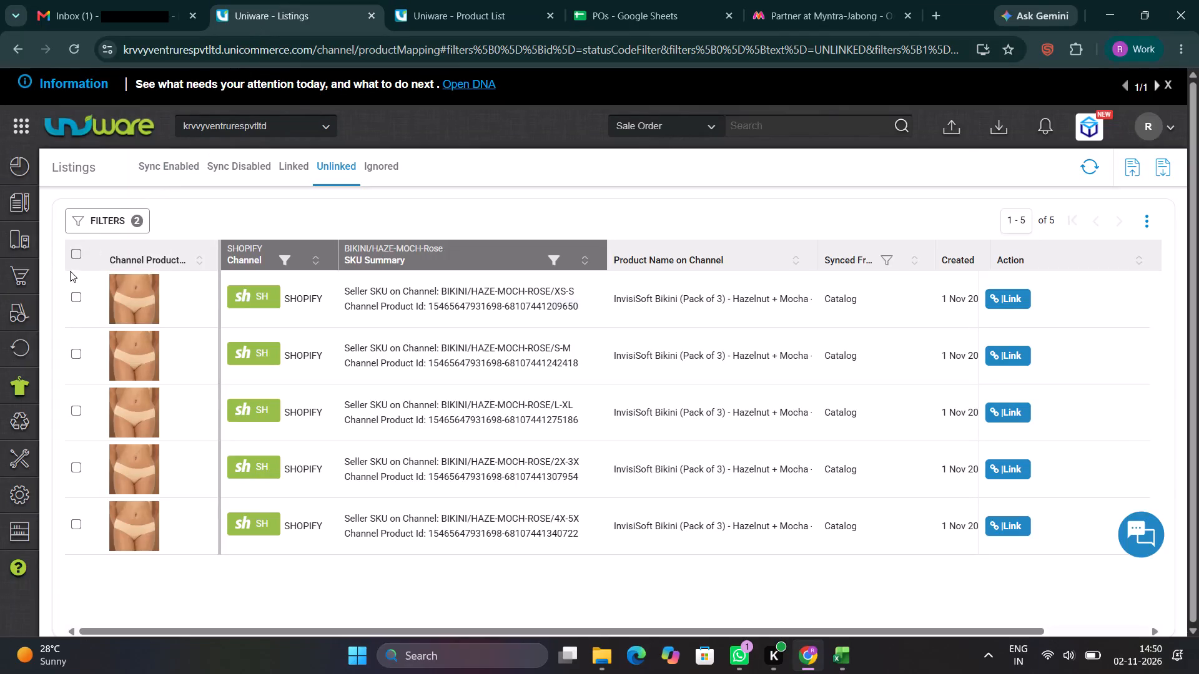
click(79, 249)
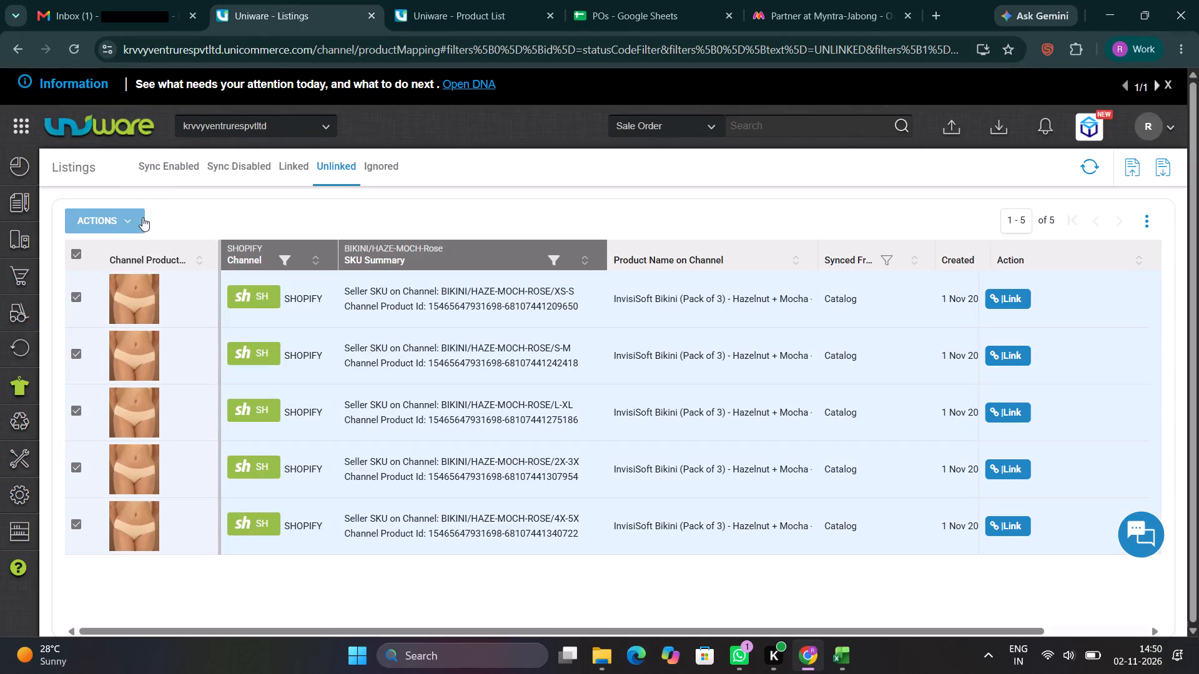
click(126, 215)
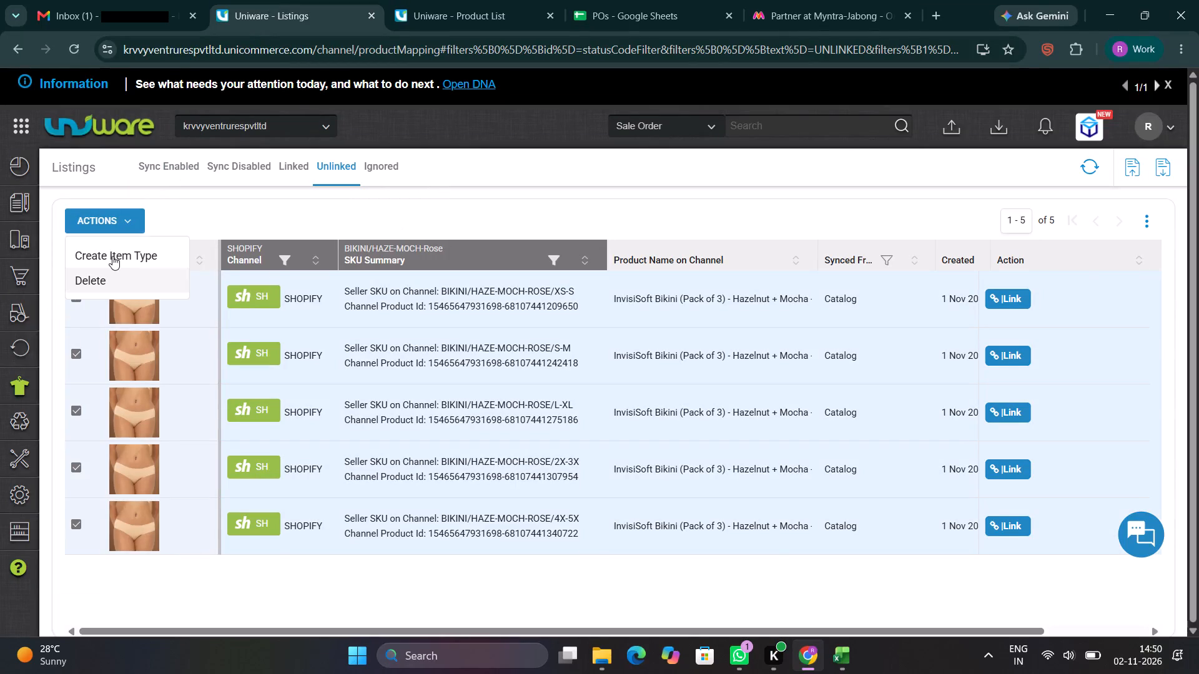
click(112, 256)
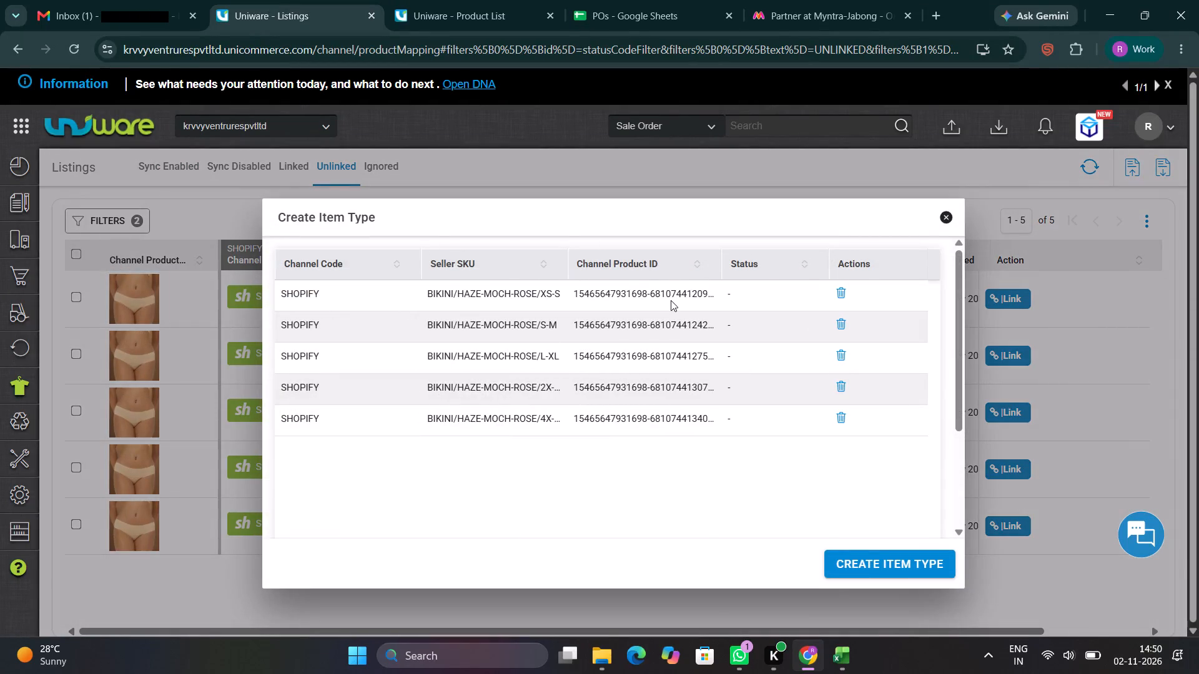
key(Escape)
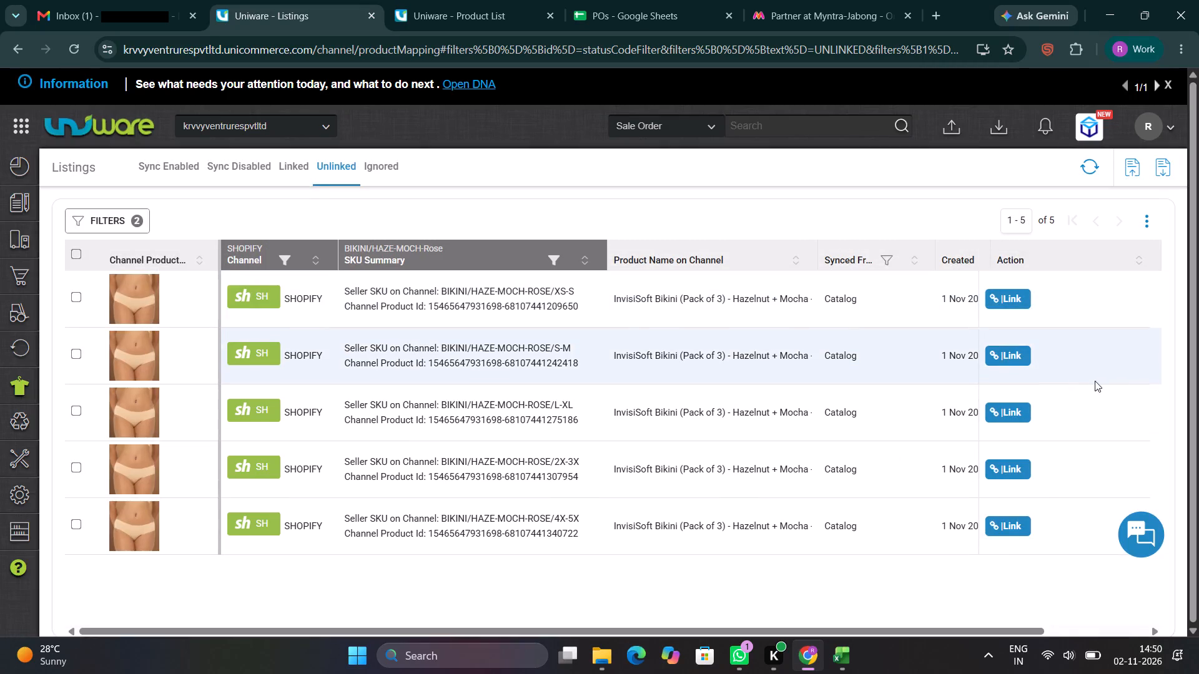
Open the product link form for the unlinked Shopify listing BIKINI/HAZE-MOCH-ROSE/XS-S.
click(1008, 298)
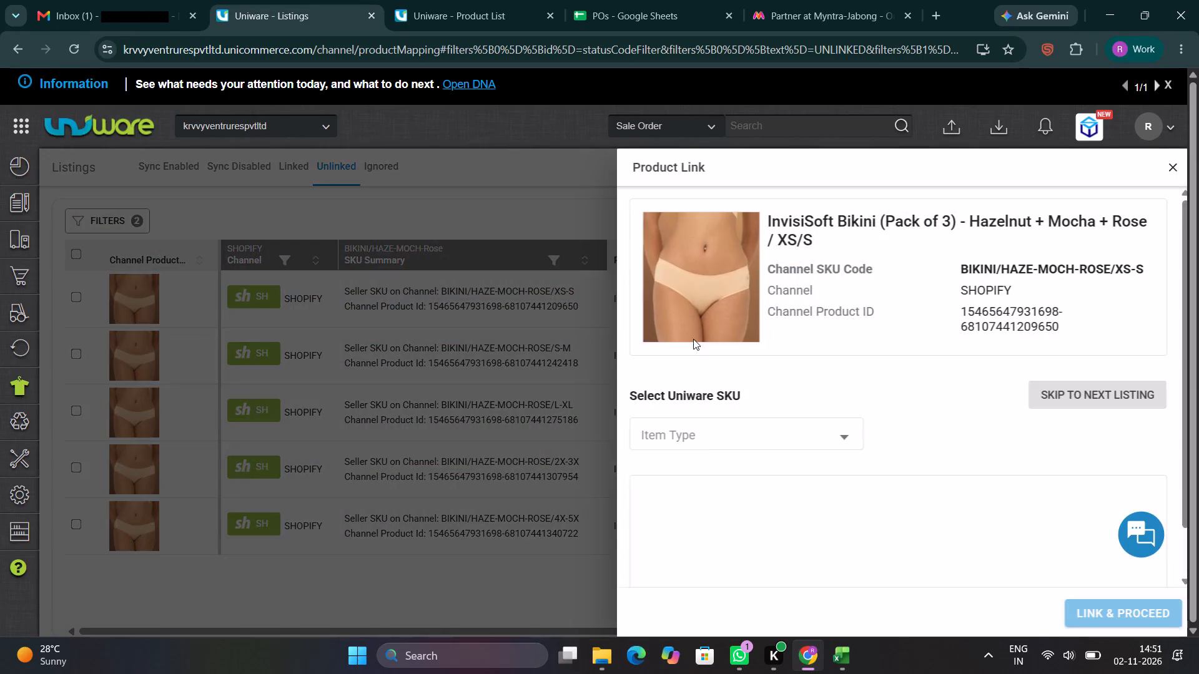
key(alt+Tab)
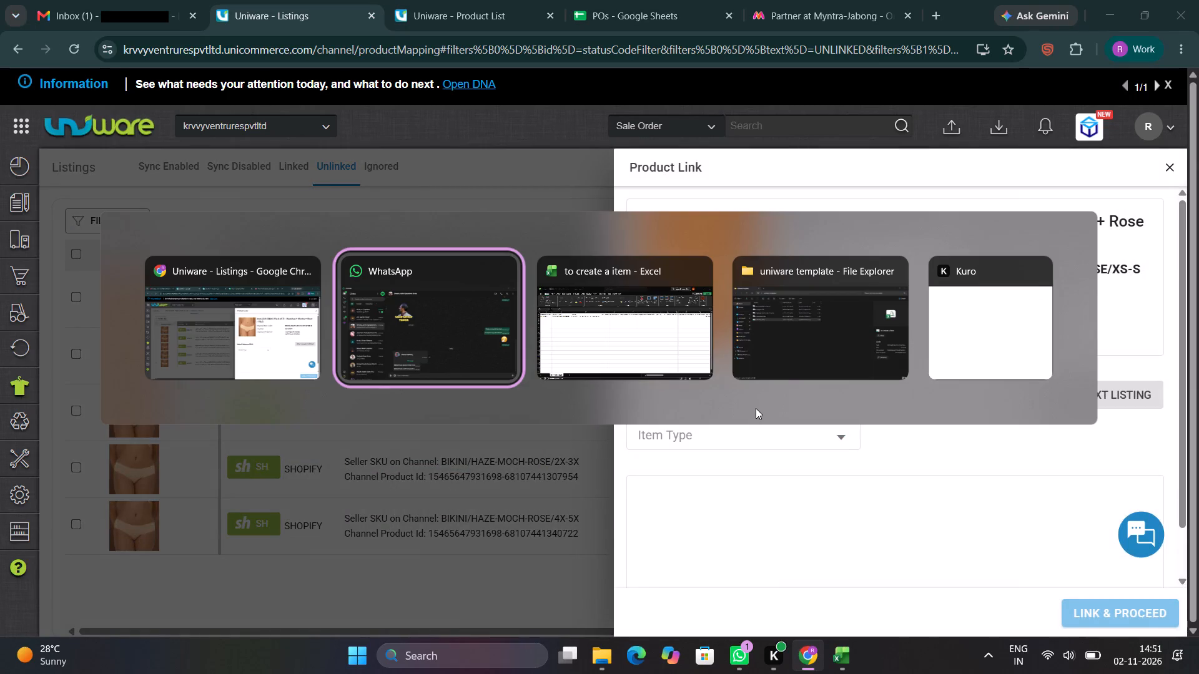
key(alt+Tab)
key(alt+Tab)
key(alt+Tab)
key(alt+Tab)
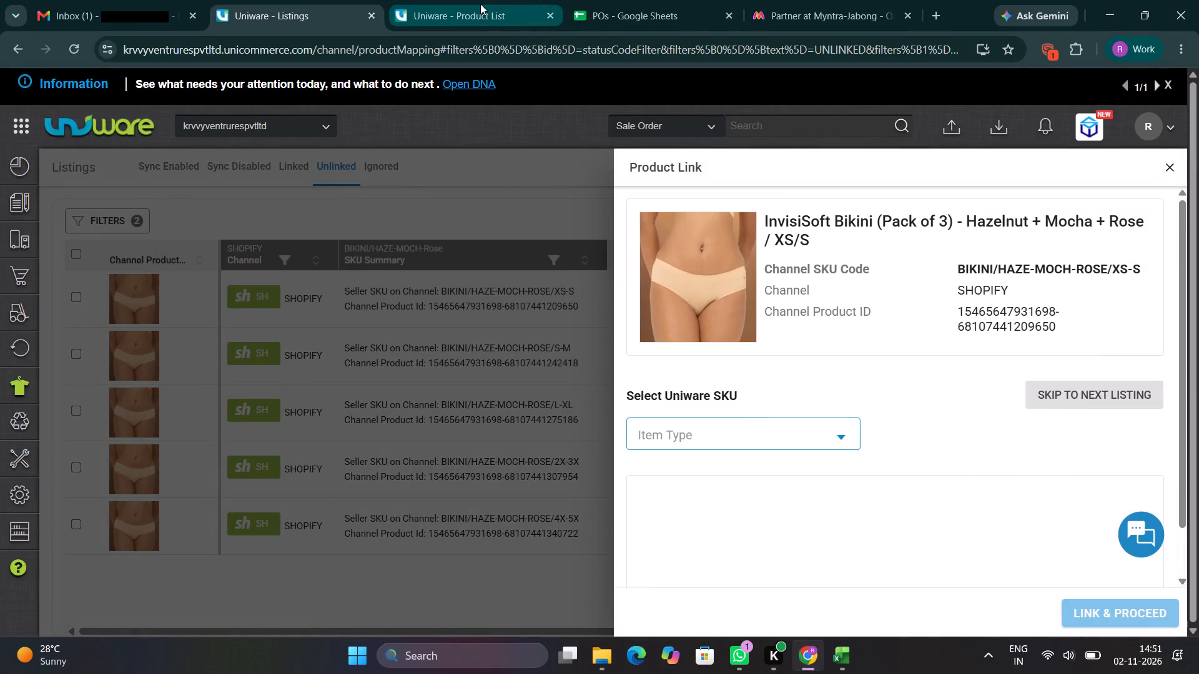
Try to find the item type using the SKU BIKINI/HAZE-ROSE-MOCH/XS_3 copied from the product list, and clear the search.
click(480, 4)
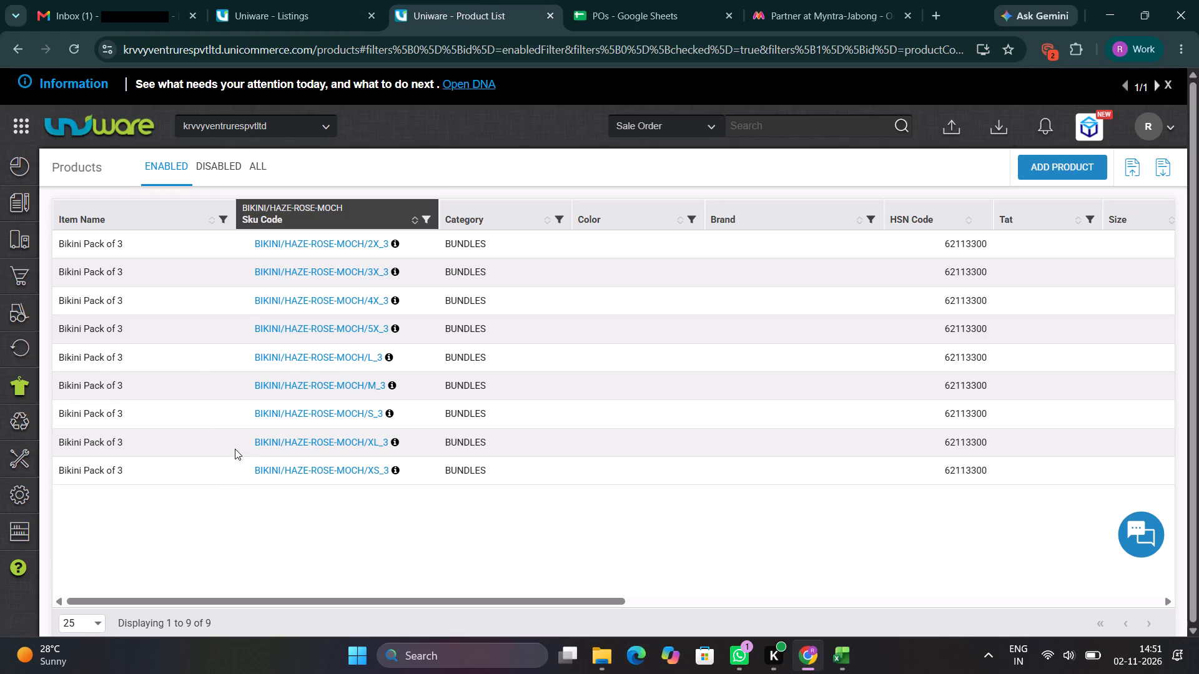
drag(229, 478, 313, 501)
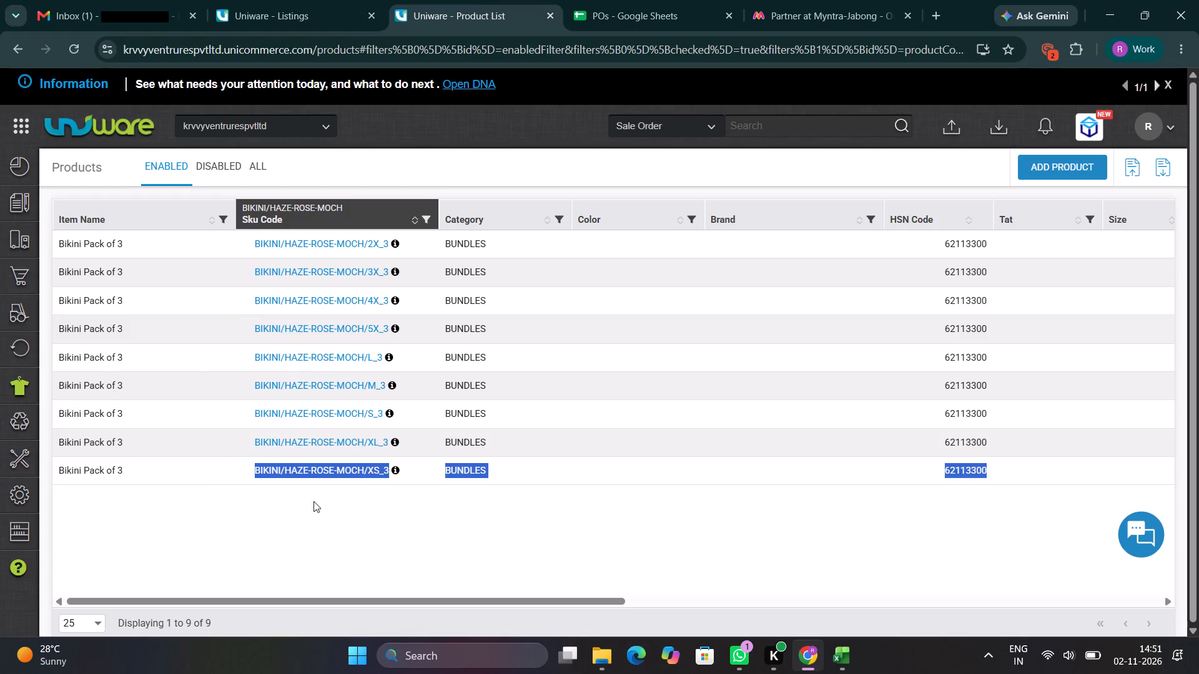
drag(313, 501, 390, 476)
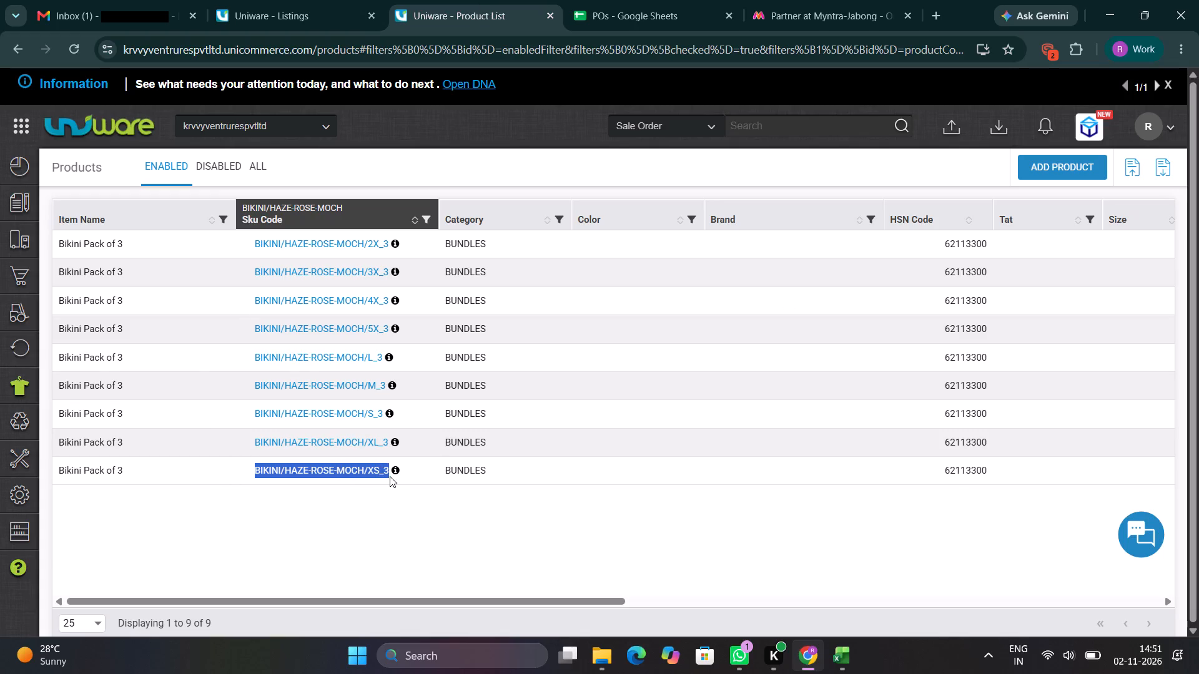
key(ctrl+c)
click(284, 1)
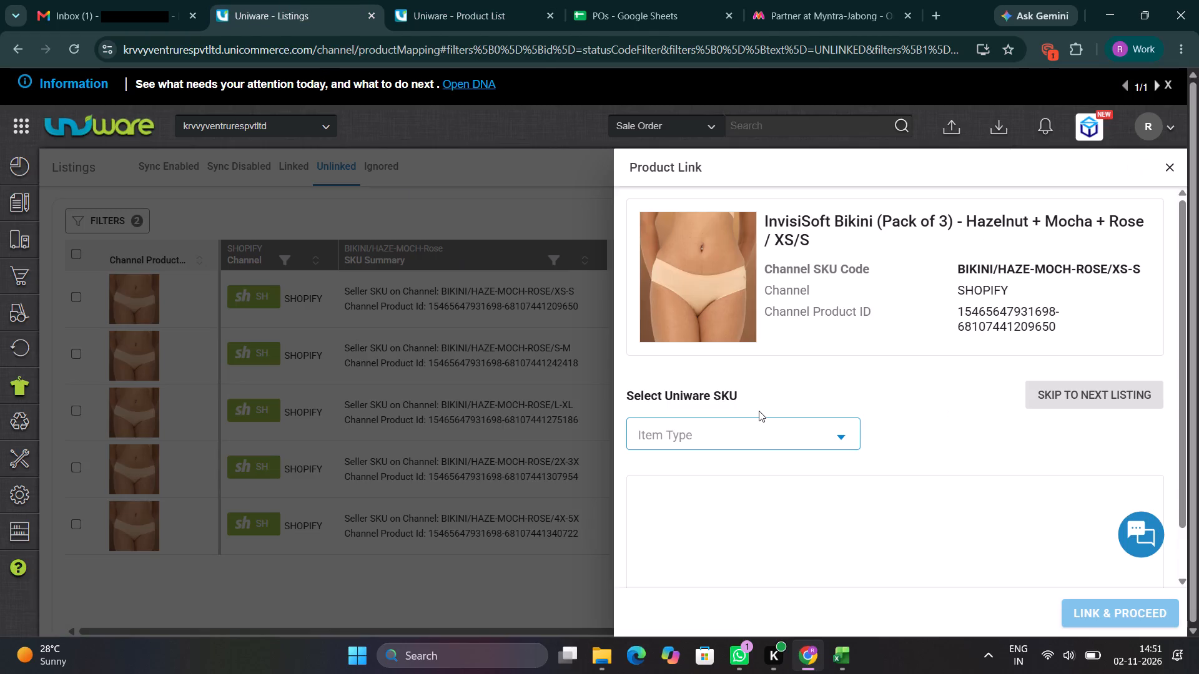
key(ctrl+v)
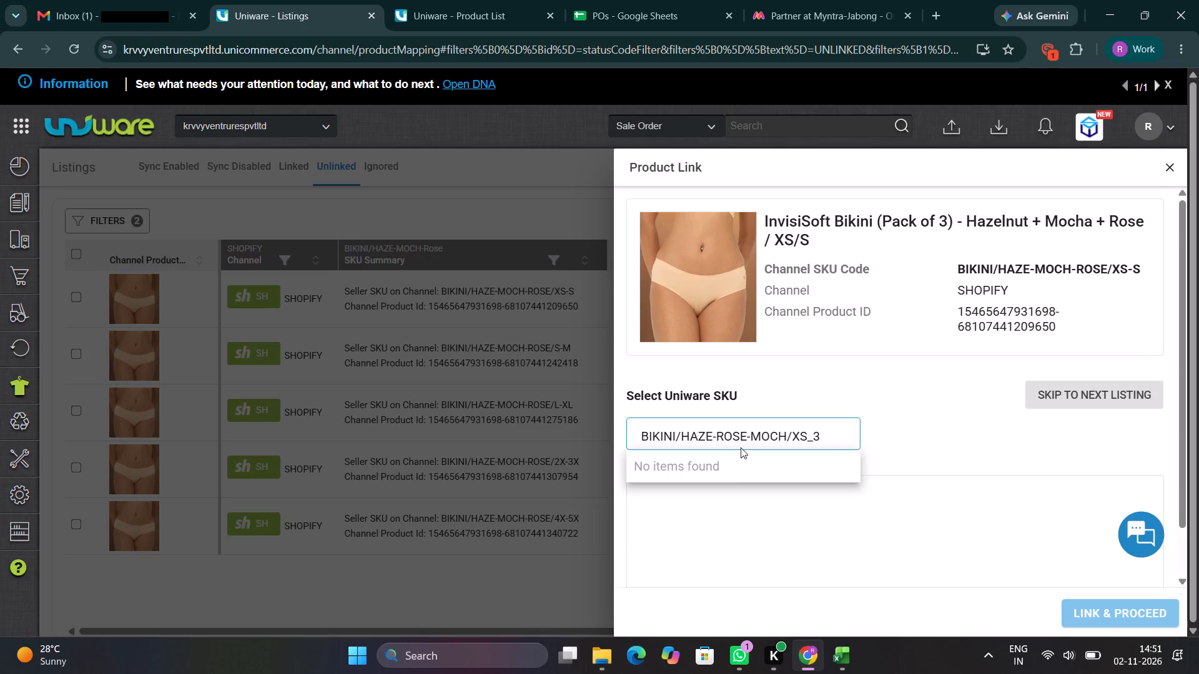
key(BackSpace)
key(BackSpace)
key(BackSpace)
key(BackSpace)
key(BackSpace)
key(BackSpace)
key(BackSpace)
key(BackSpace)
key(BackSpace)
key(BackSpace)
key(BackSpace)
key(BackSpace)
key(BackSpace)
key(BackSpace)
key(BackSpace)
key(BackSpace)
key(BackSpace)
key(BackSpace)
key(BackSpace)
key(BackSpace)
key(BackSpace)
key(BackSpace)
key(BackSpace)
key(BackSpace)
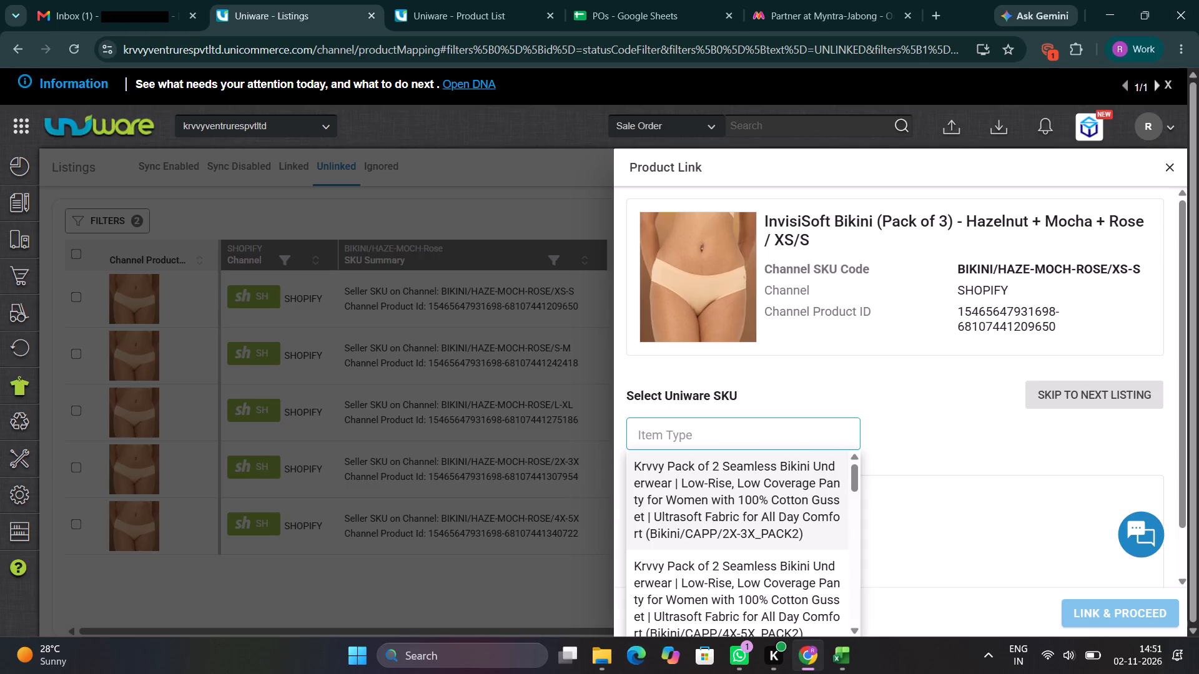
Search the Uniware SKUs for bikini/haze-rose-moch/xs and select the Bikini Pack of 3 bundle BIKINI/HAZE-ROSE-MOCH/XS_3.
text(bikini)
text(/g)
key(BackSpace)
text(hazew)
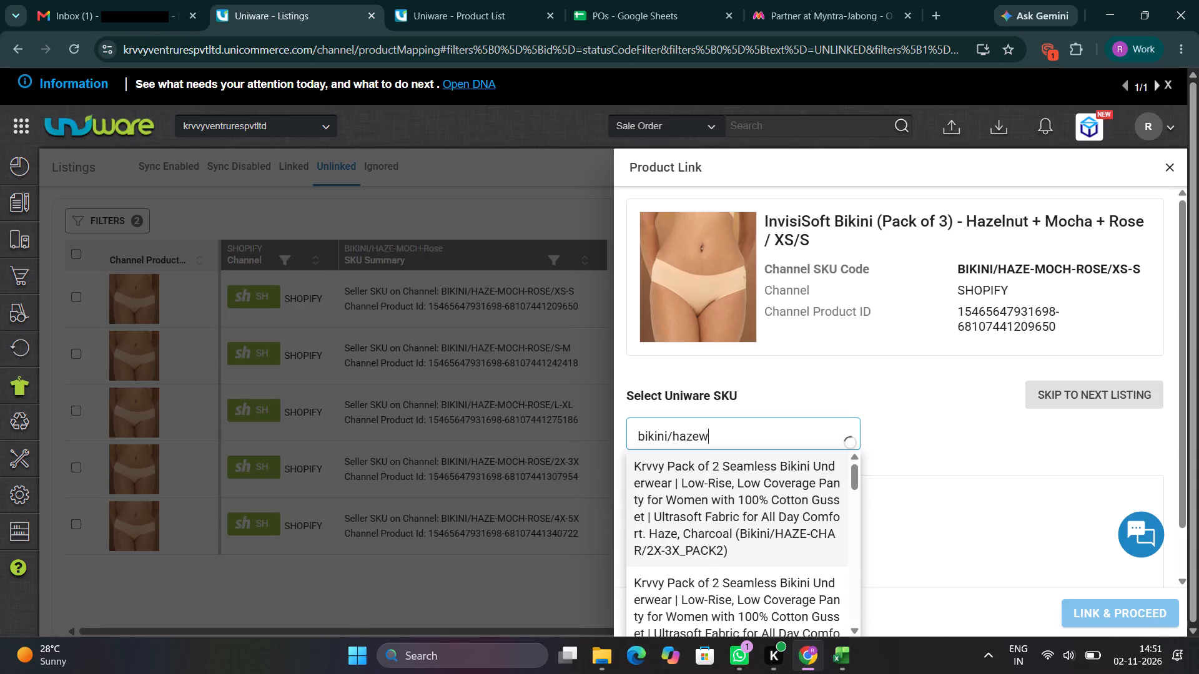
key(BackSpace)
key(minus)
text(rose)
key(minus)
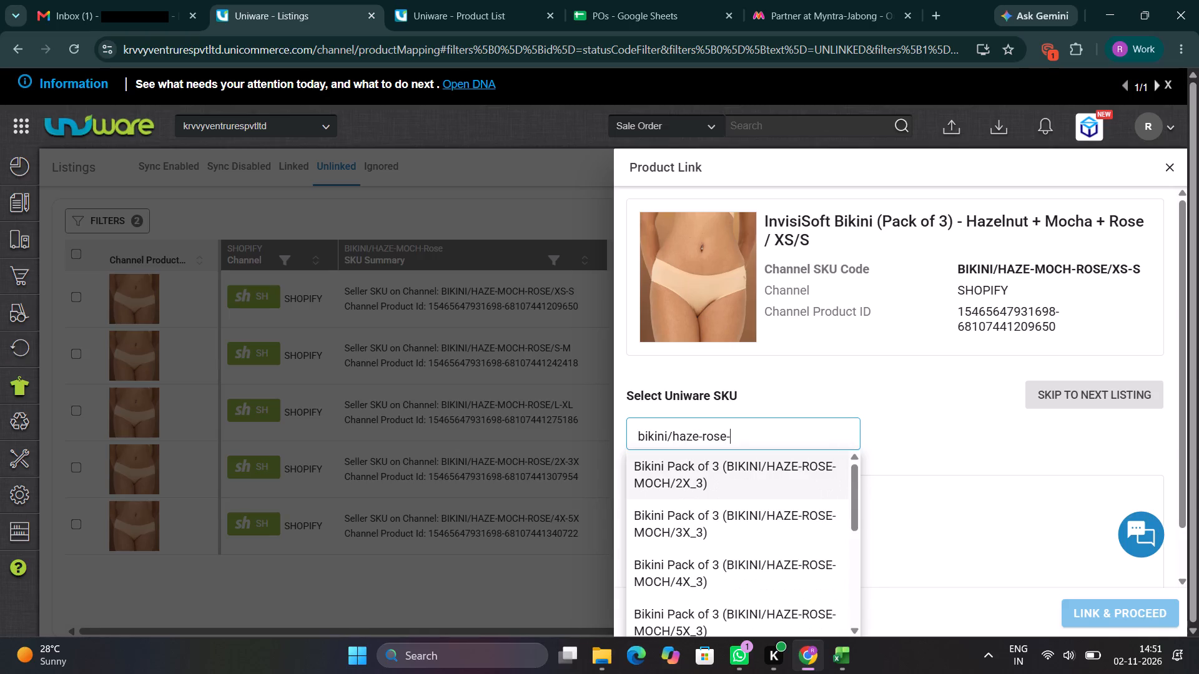
text(moch)
text(/xs)
click(700, 471)
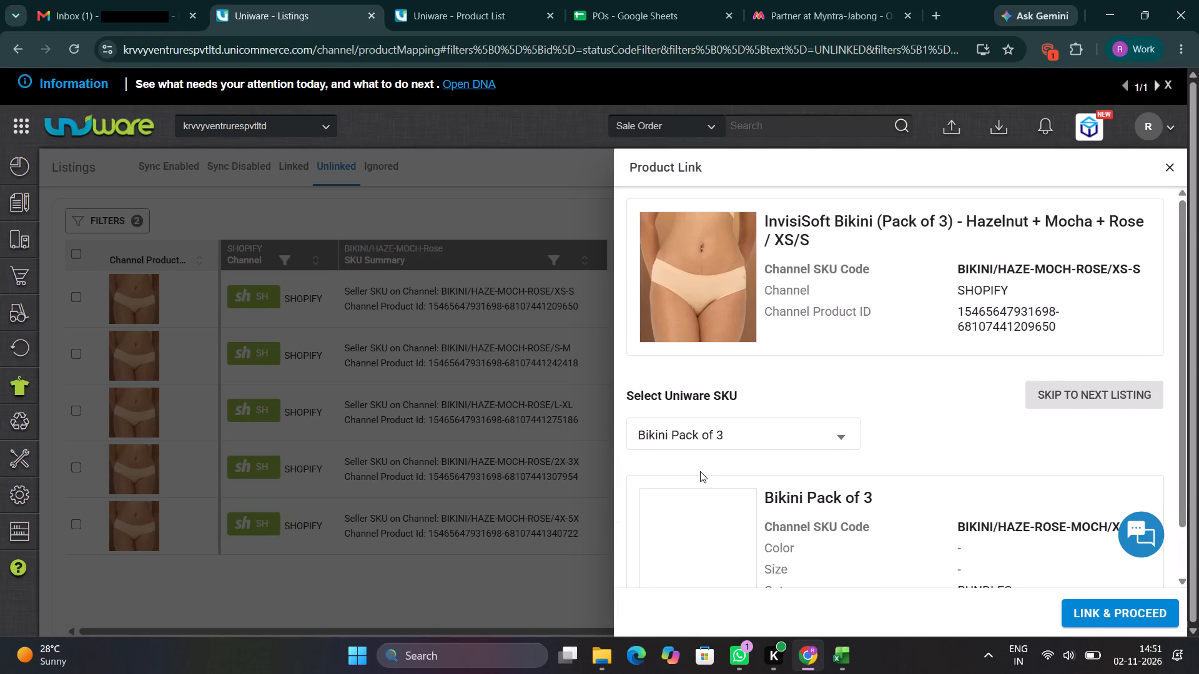
Review the selected bundle's details against the Shopify XS-S listing and link the two, proceeding to the next listing.
scroll(851, 469, down, 9)
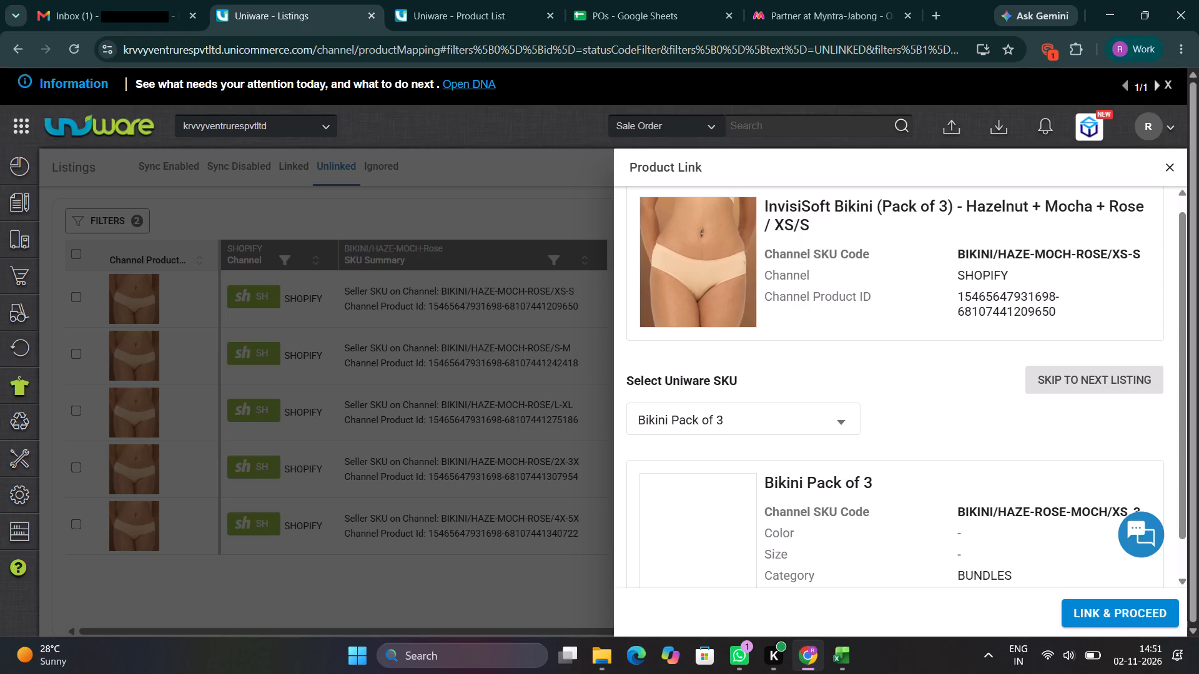
scroll(857, 494, down, 3)
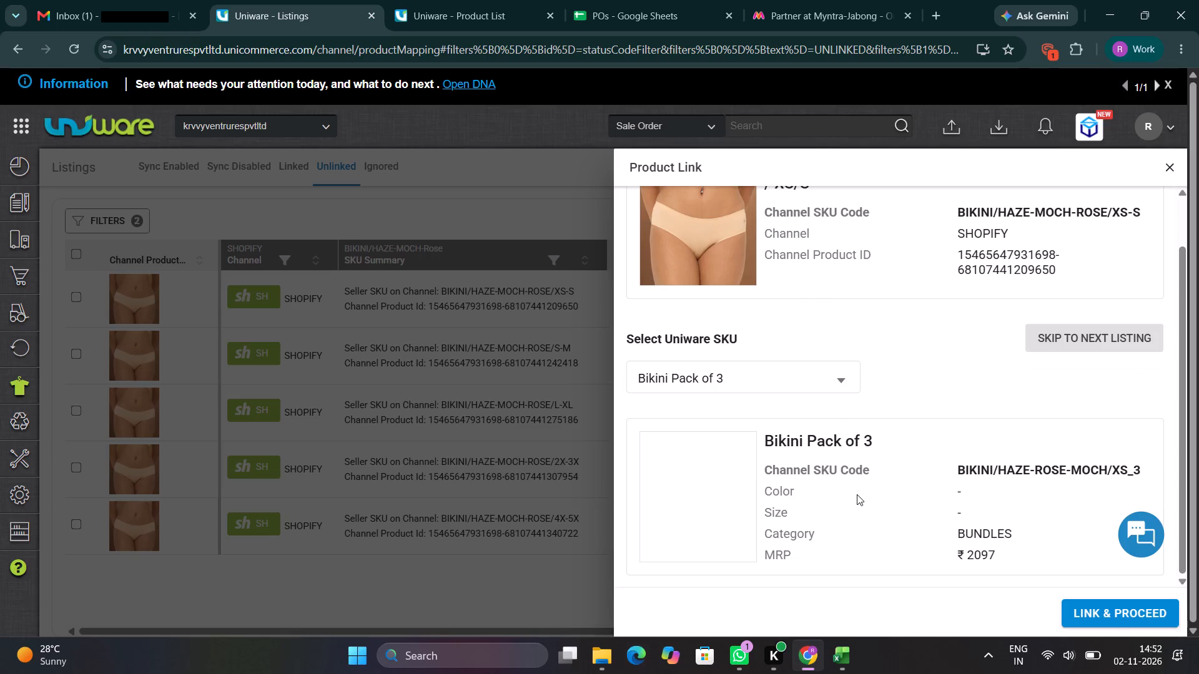
scroll(857, 494, down, 1)
scroll(957, 485, up, 2)
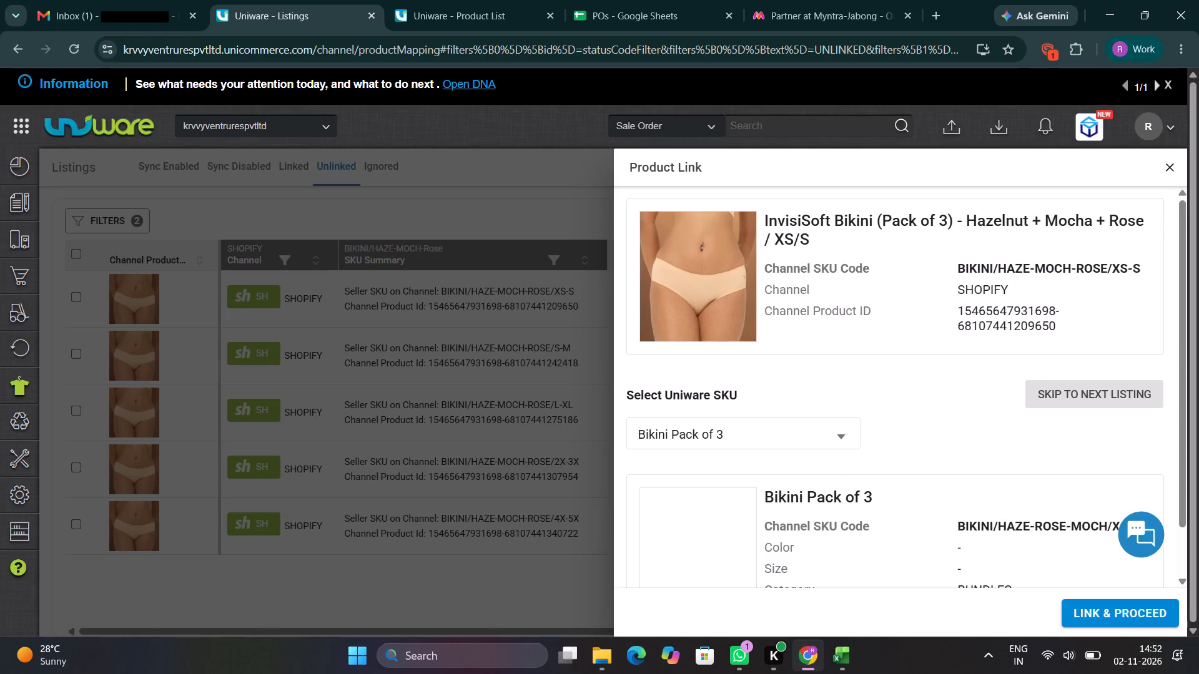
scroll(964, 529, down, 2)
scroll(964, 529, up, 2)
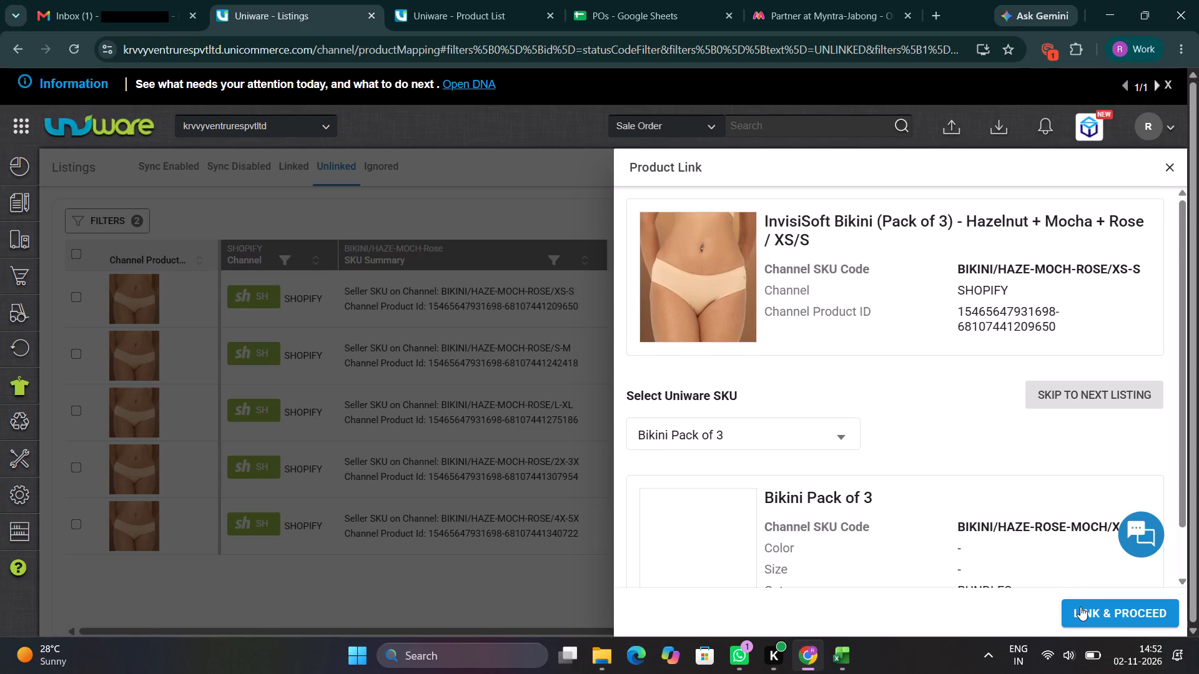
click(1080, 607)
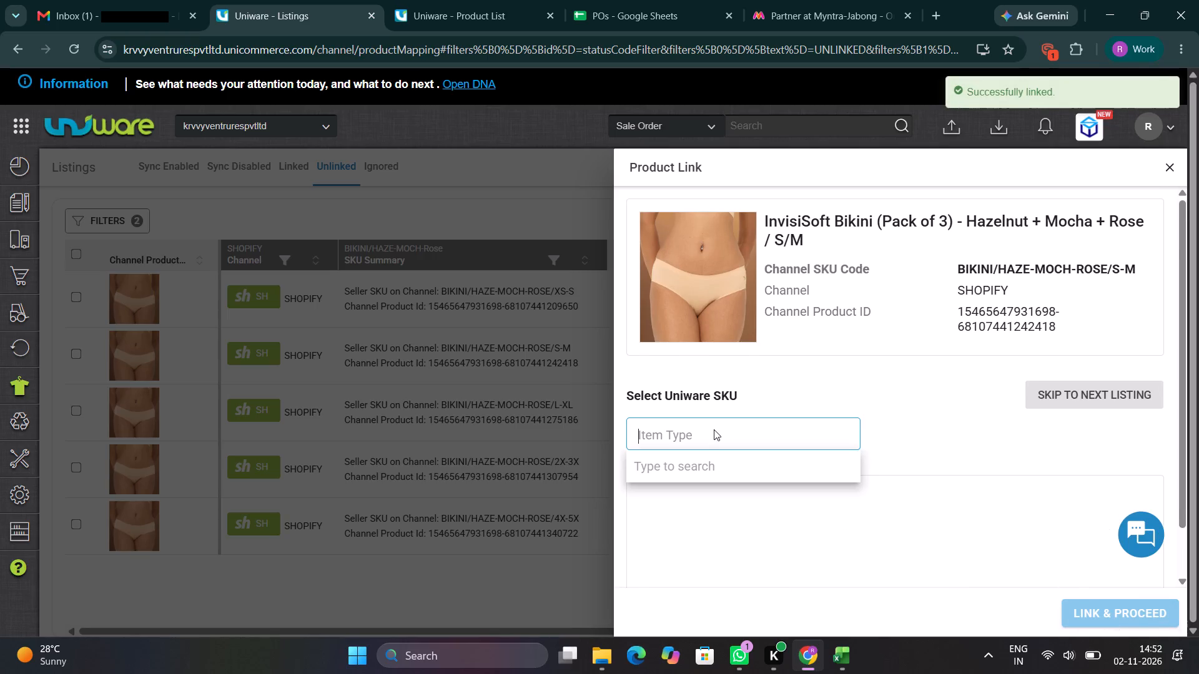
Search for the S-M listing's Uniware SKU starting from the copied code BIKINI/HAZE-ROSE-MOCH/XS_3.
click(714, 429)
key(ctrl+v)
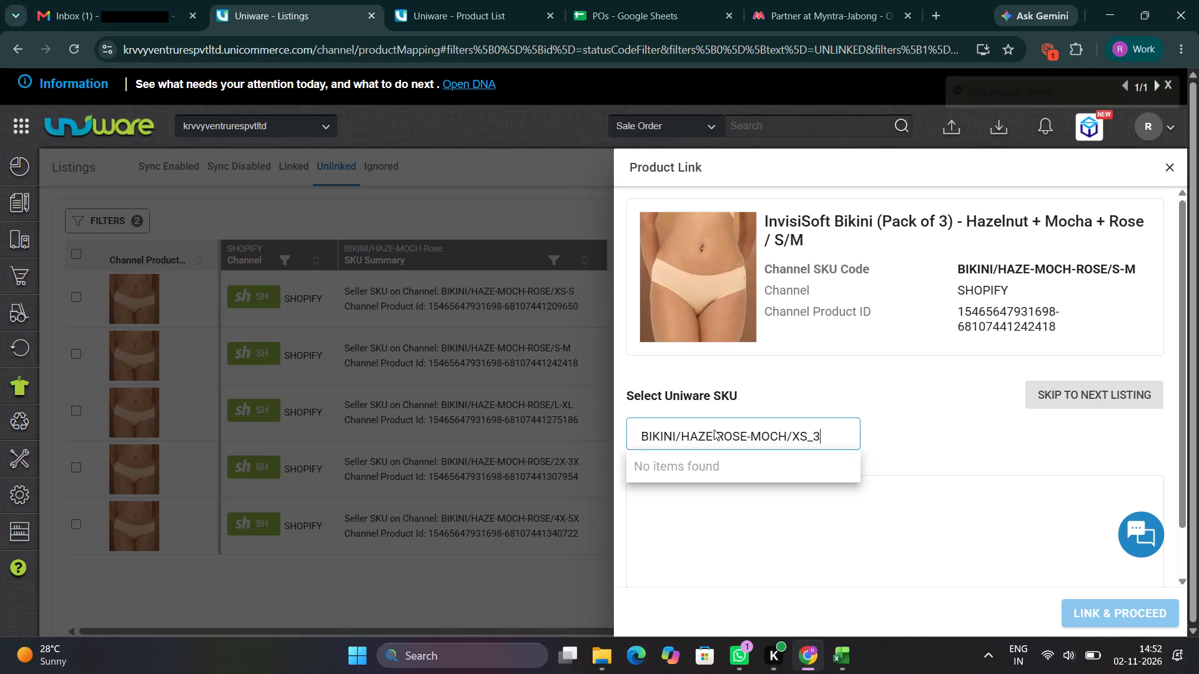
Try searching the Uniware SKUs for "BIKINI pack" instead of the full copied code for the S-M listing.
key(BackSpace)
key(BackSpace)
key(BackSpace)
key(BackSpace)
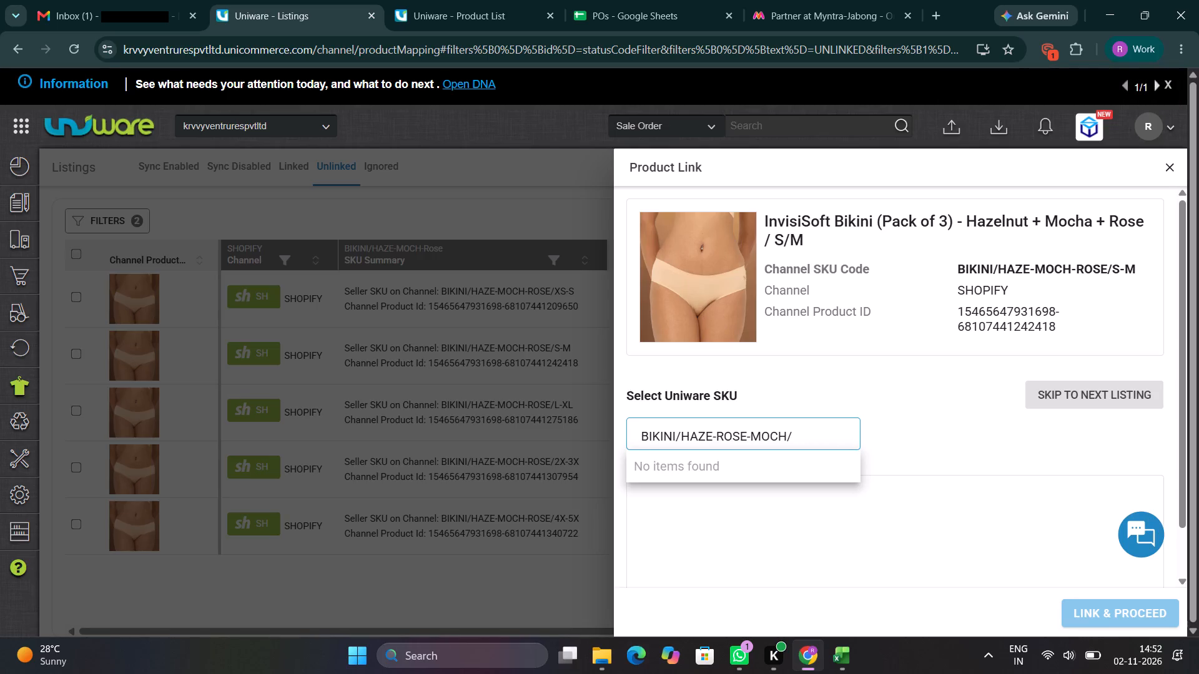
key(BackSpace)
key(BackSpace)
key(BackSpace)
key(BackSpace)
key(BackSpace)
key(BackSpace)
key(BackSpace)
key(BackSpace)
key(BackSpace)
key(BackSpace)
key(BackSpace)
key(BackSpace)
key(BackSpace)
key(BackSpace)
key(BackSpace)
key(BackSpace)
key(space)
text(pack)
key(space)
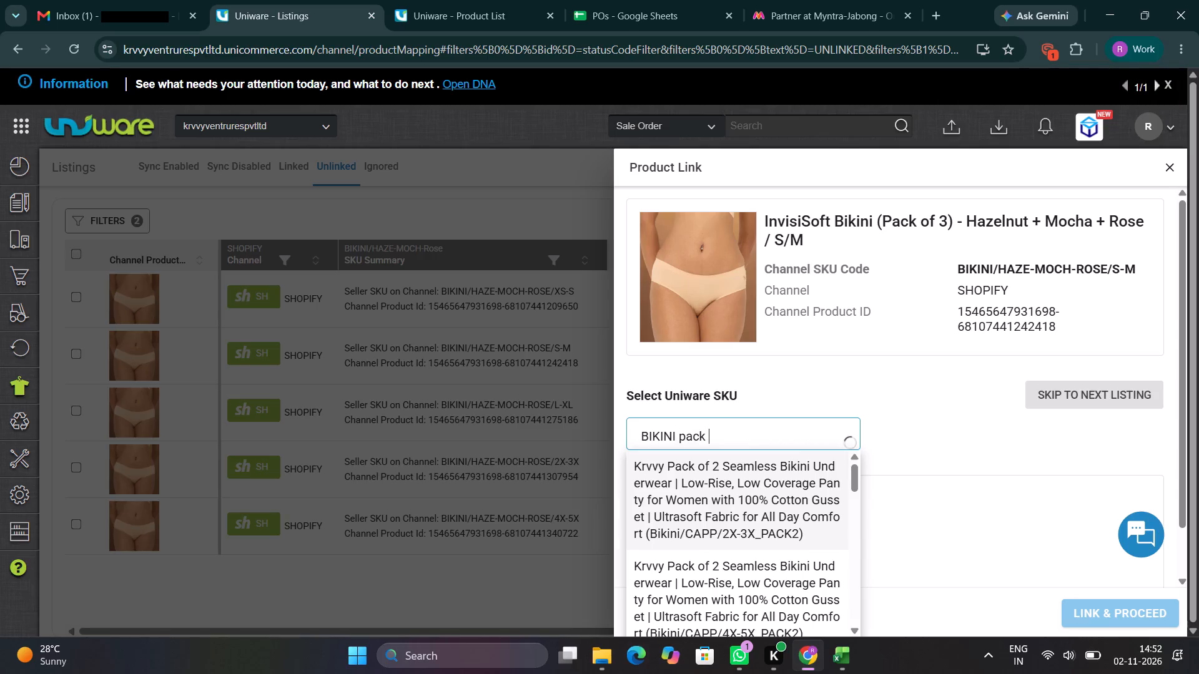
Replace the item type search with the copied SKU BIKINI/HAZE-ROSE-MOCH/XS_3 for the S-M listing.
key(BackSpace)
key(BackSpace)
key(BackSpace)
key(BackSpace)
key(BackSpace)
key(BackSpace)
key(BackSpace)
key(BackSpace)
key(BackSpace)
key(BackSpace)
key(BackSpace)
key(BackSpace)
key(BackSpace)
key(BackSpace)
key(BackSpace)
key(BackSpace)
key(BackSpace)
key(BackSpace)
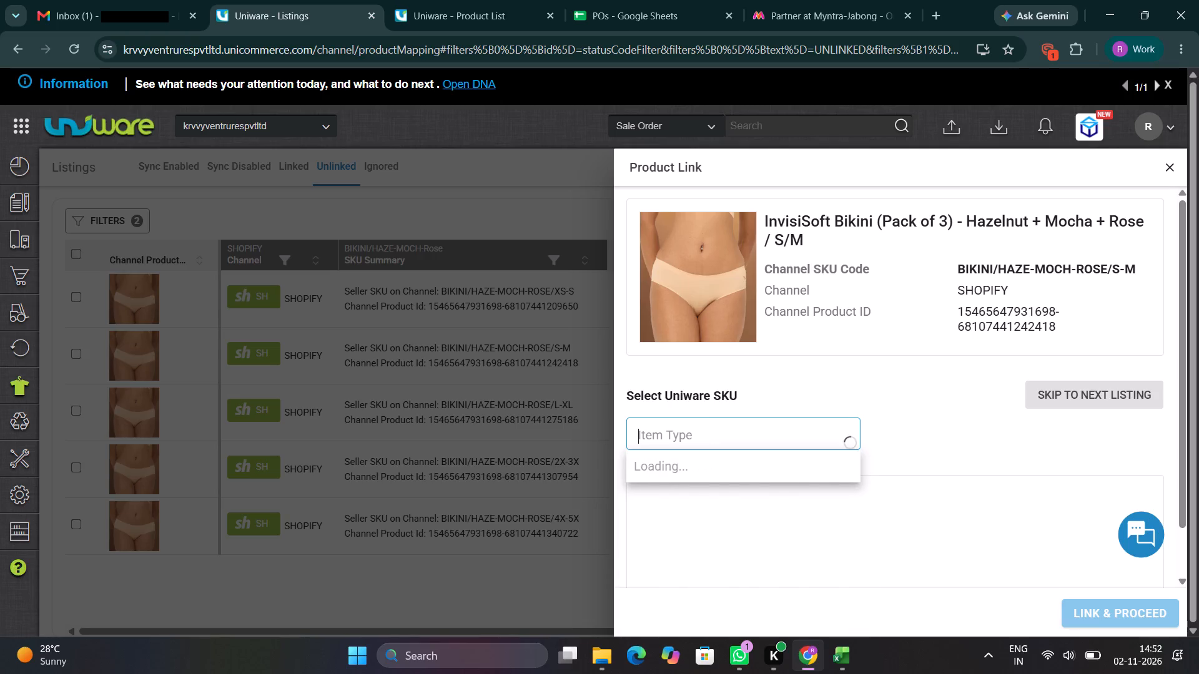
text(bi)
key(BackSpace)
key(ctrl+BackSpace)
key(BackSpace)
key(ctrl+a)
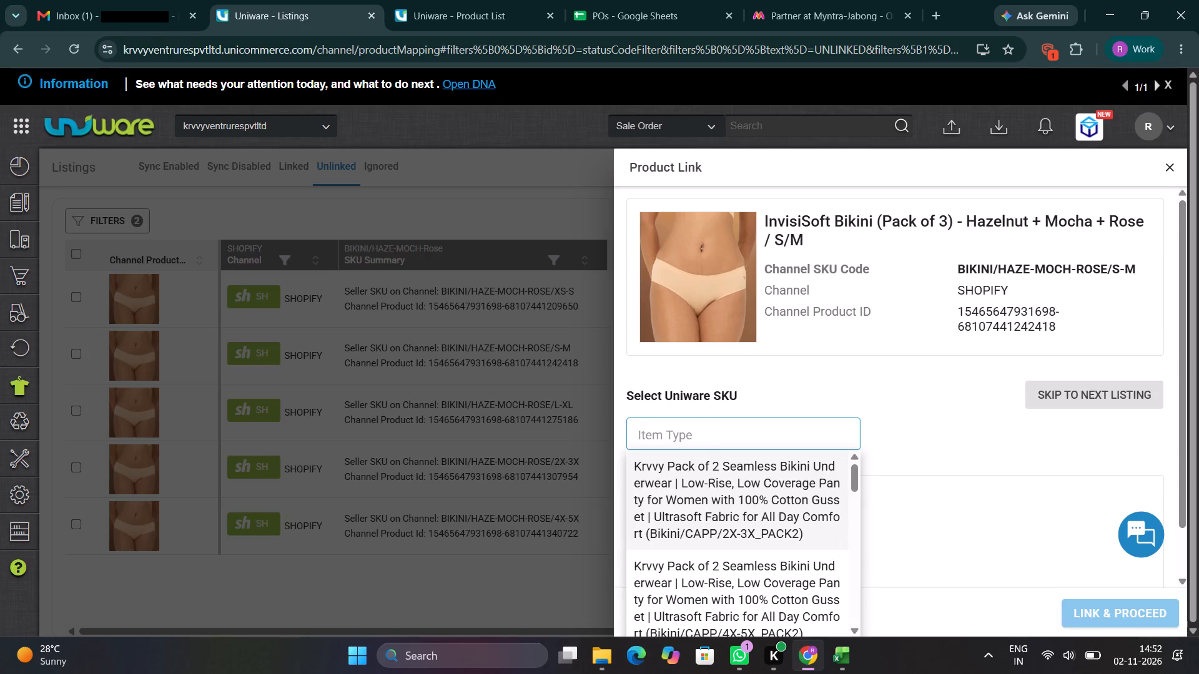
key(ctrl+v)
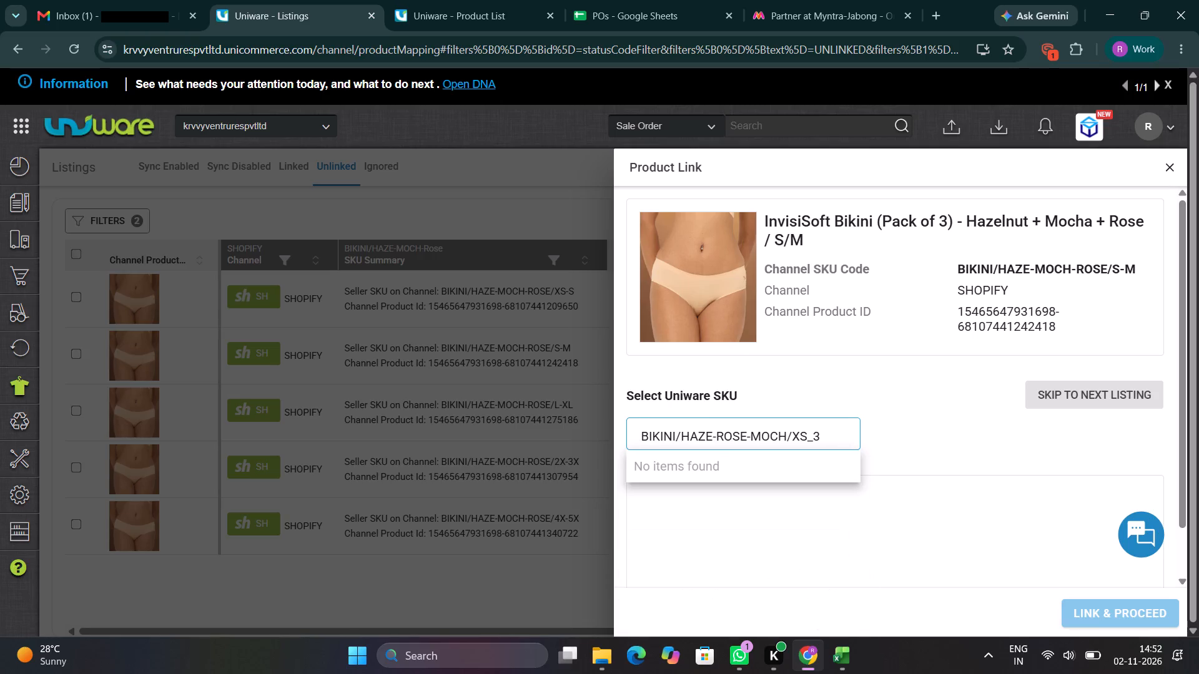
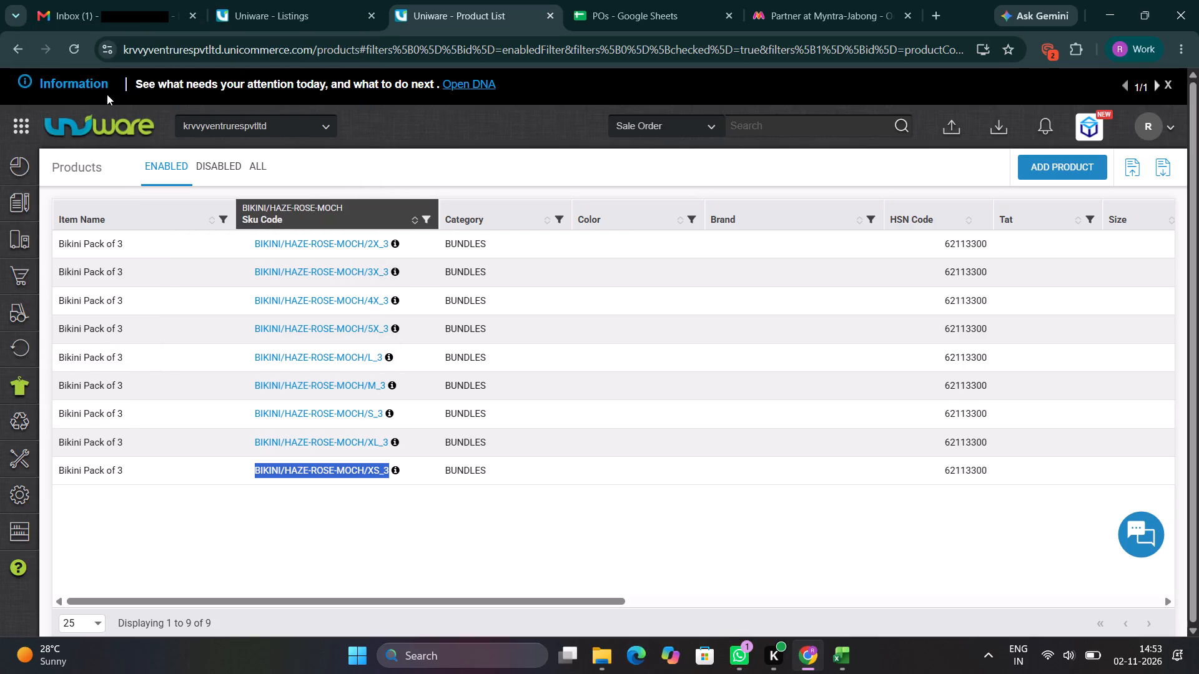
Clear the code BIKINI/HAZE-ROSE-MOCH/XS_3 from the S-M listing's Uniware SKU search and return to the product list for the matching SKU.
click(342, 0)
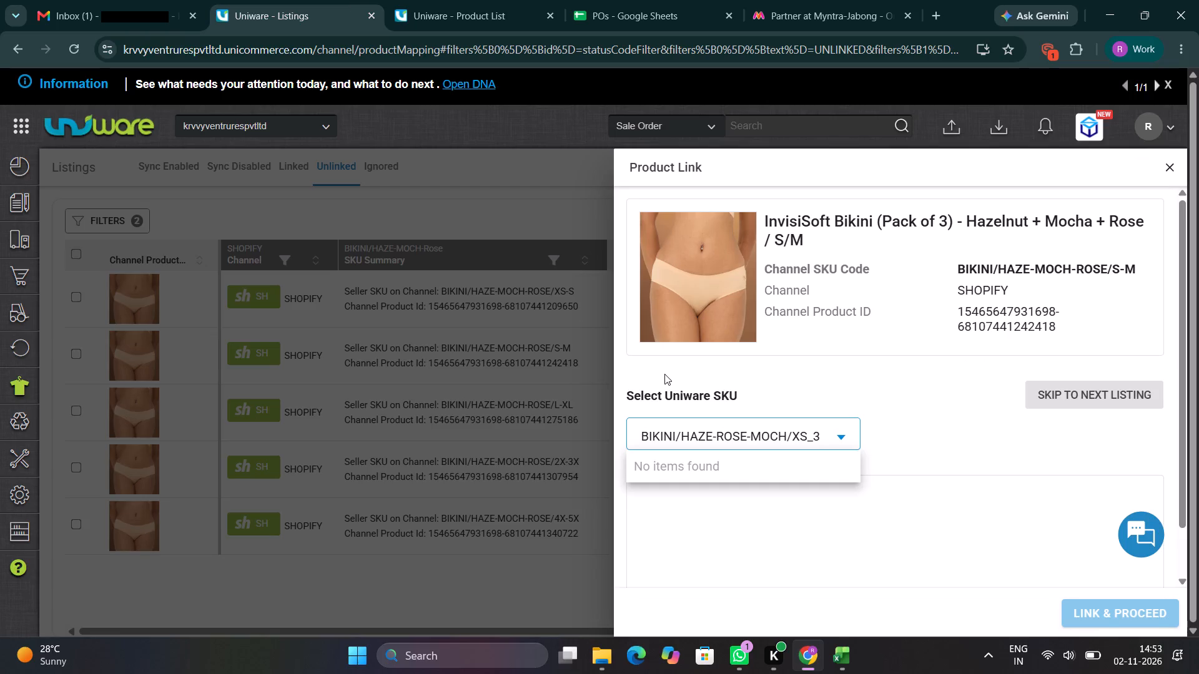
key(ctrl+a)
key(BackSpace)
click(463, 31)
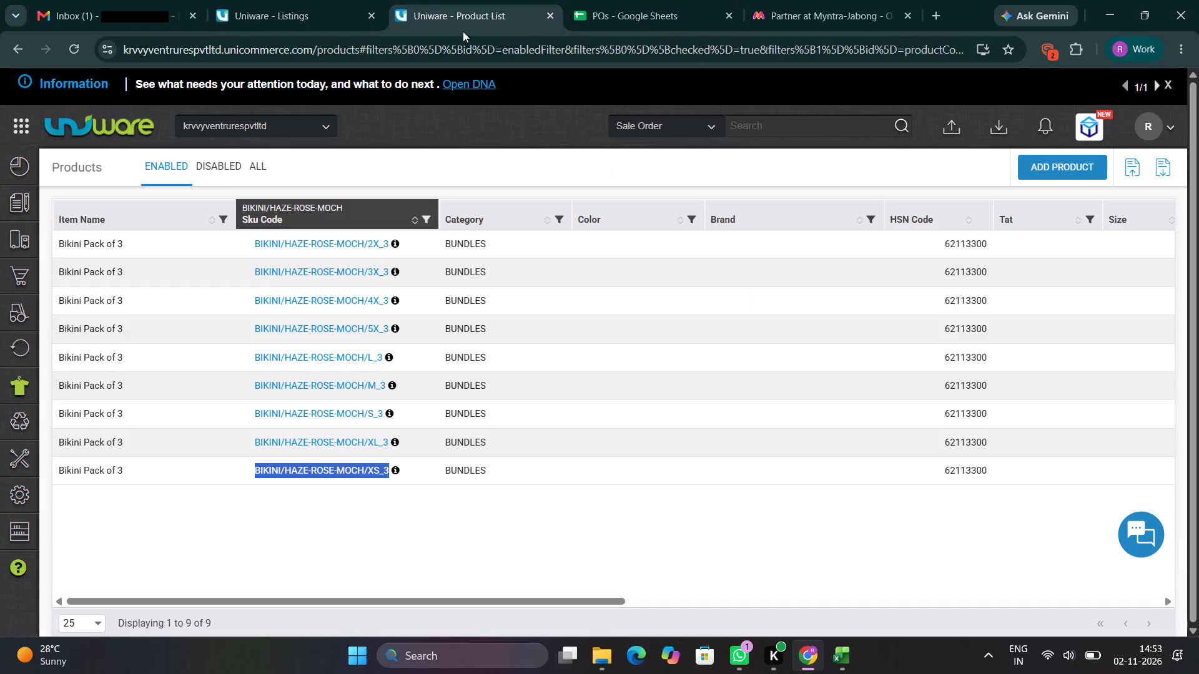
Copy SKU BIKINI/HAZE-ROSE-MOCH/S_3 from the product list and link that bundle to the Shopify S-M listing, proceeding to the following listing.
click(240, 0)
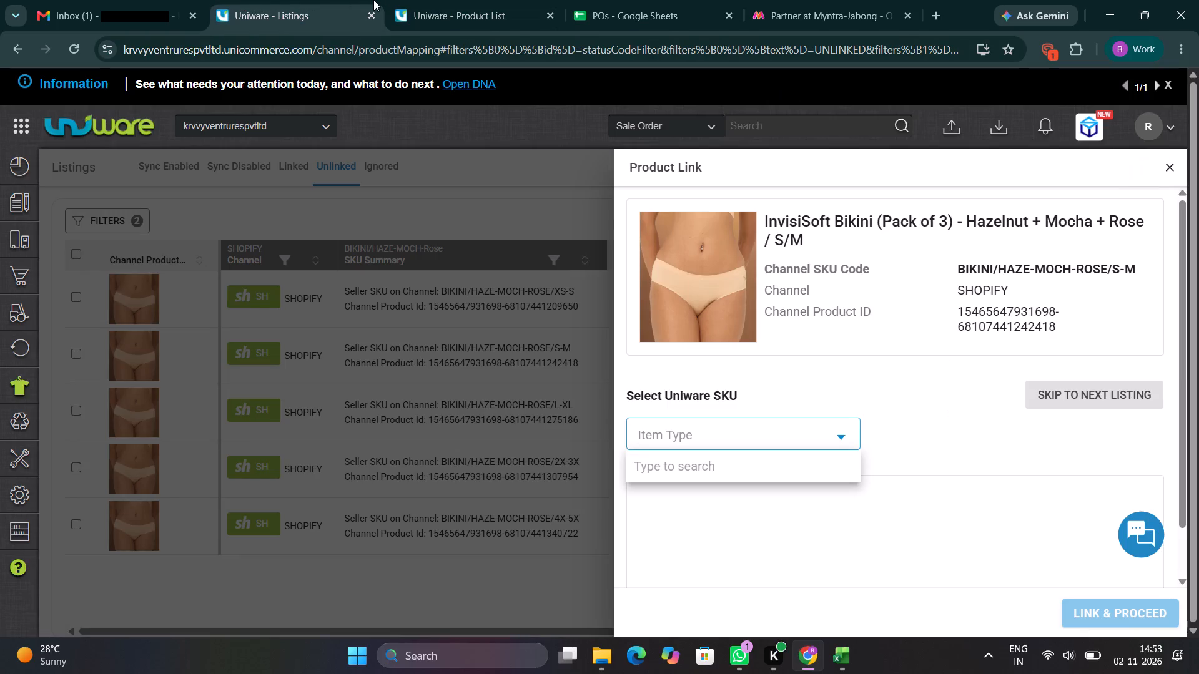
click(373, 0)
click(429, 0)
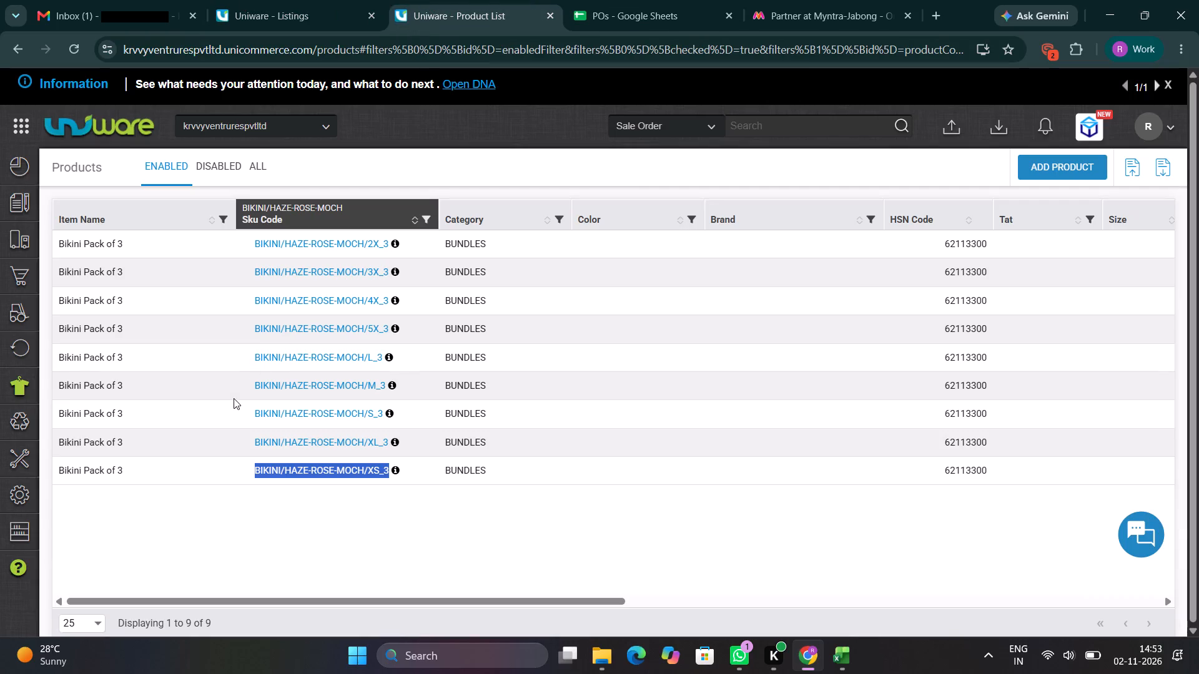
drag(237, 413, 377, 435)
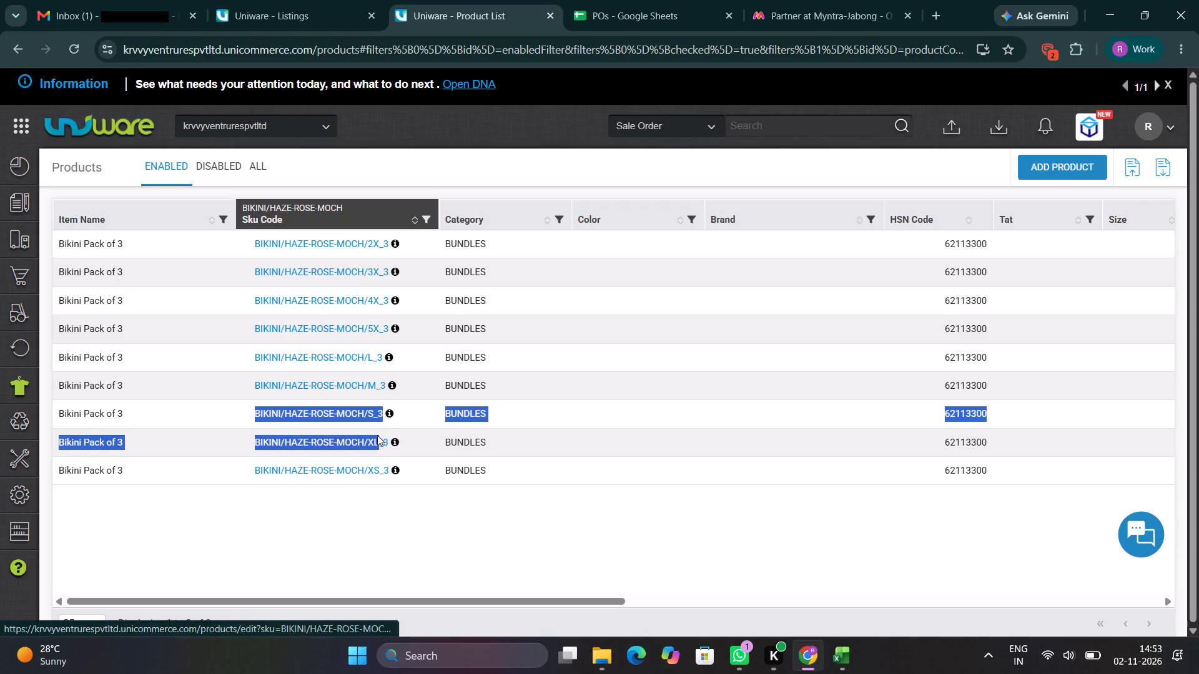
drag(377, 435, 382, 423)
key(ctrl+c)
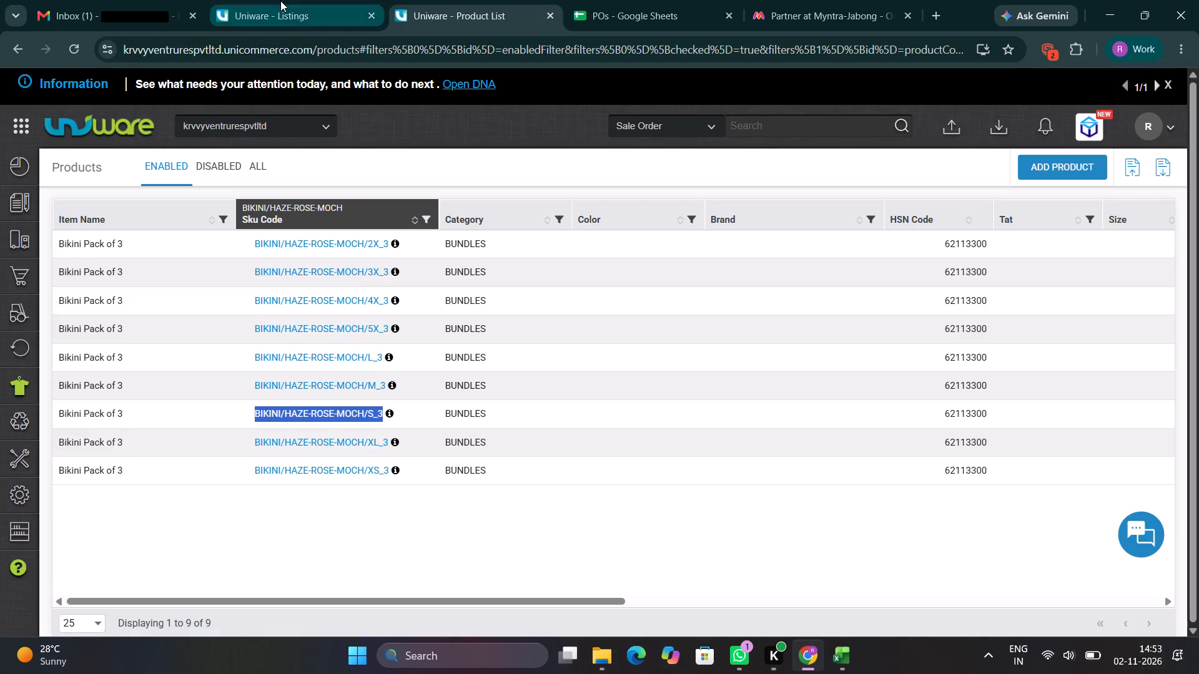
click(280, 1)
key(ctrl+v)
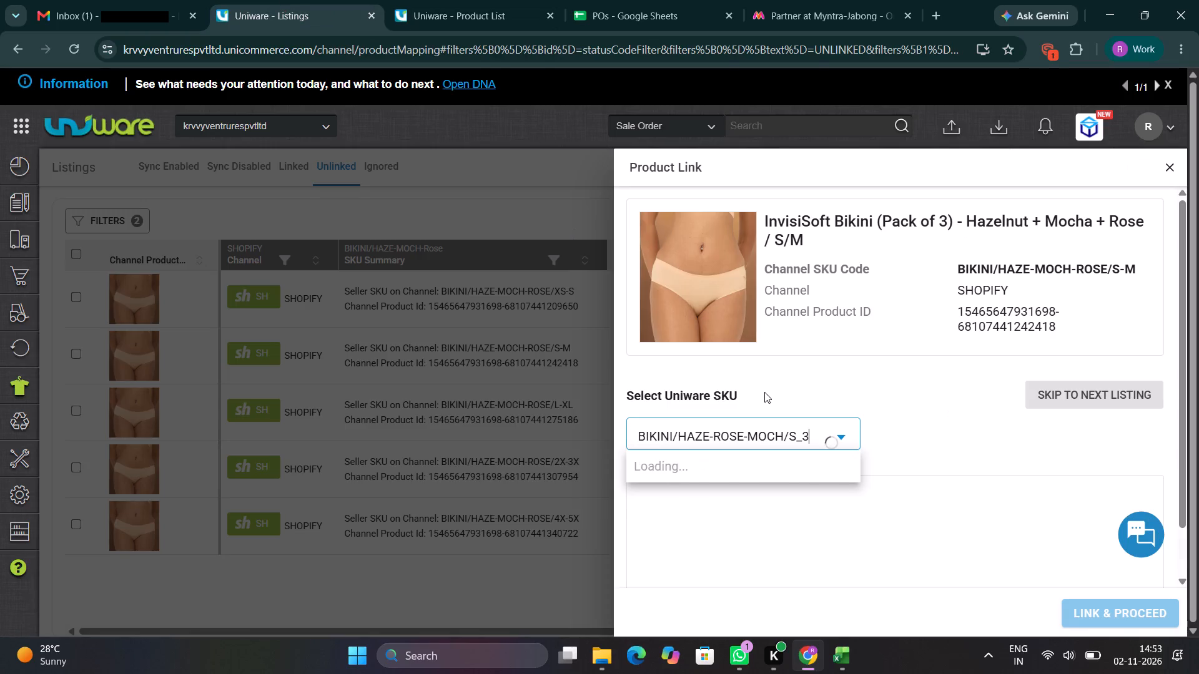
click(756, 477)
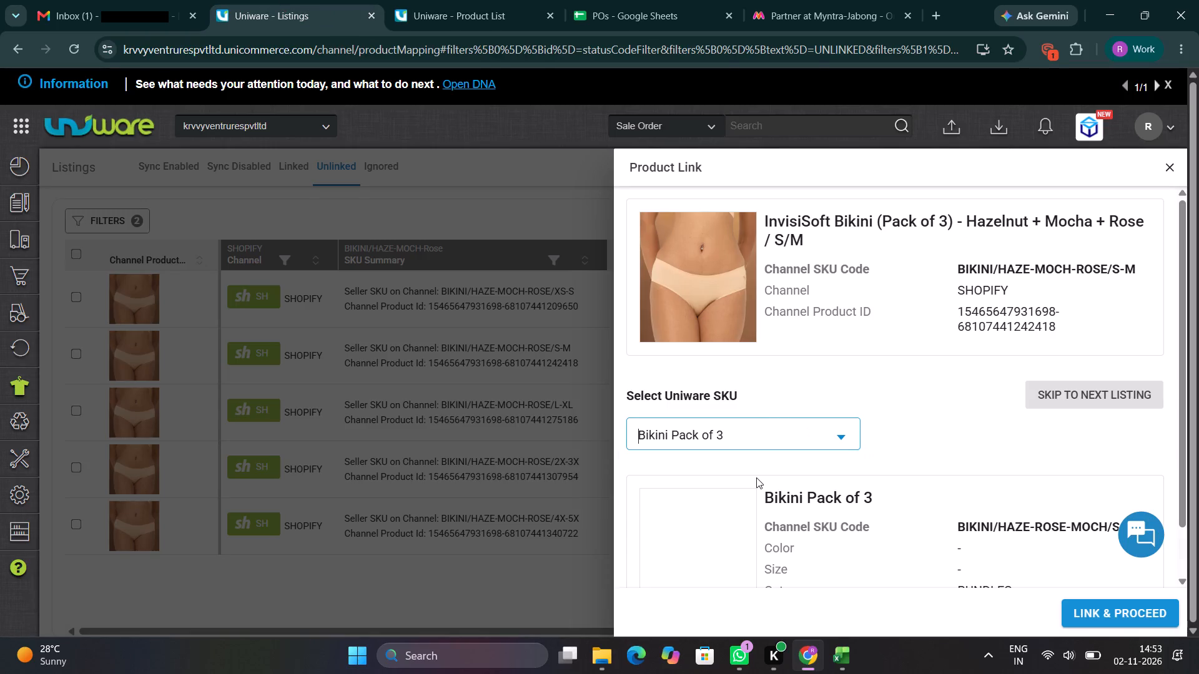
scroll(922, 476, down, 3)
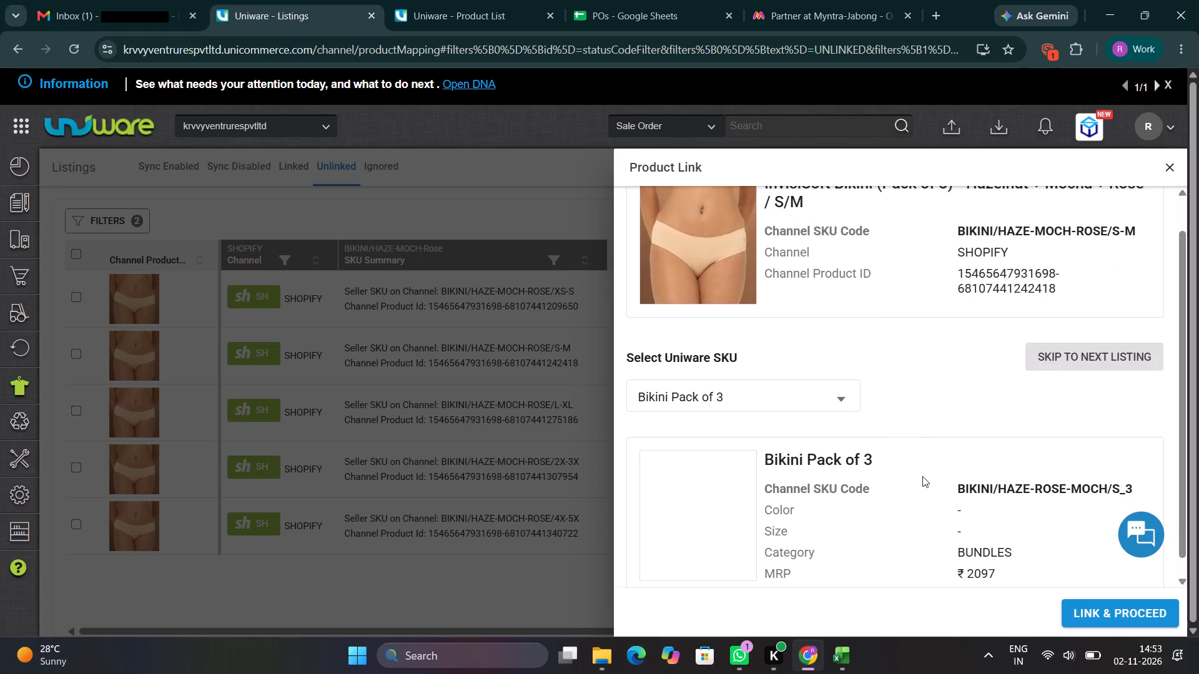
click(1120, 617)
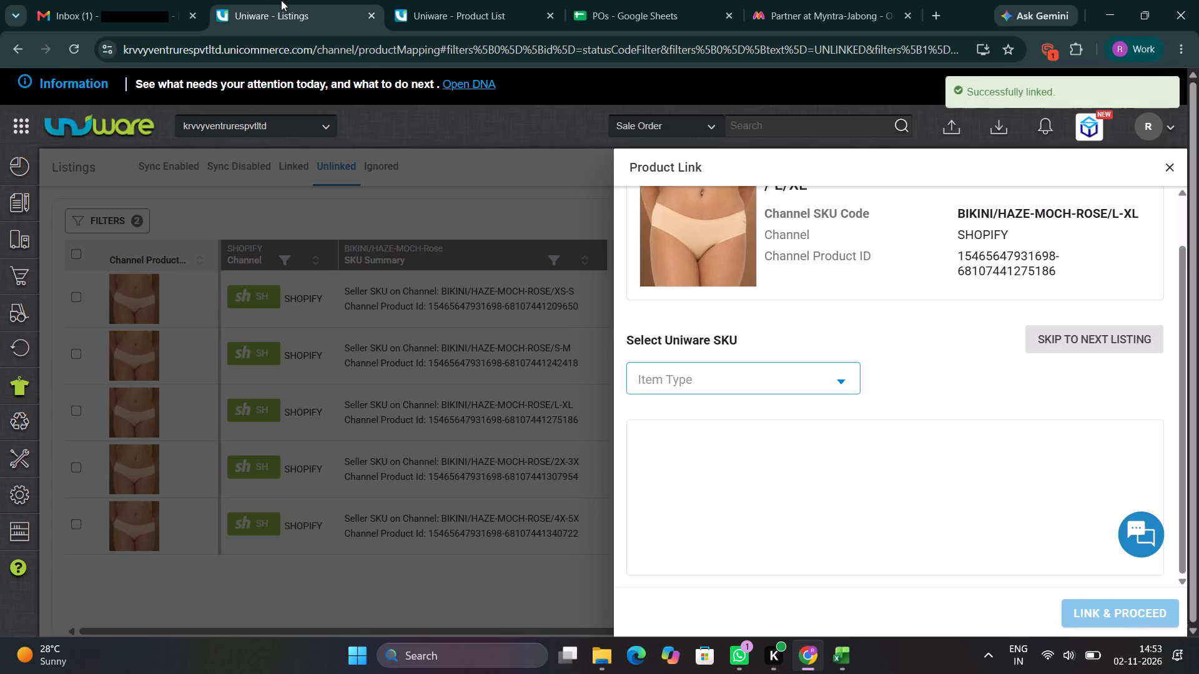
Copy SKU BIKINI/HAZE-ROSE-MOCH/L_3 from the product list and link that bundle to the Shopify L-XL listing, proceeding to the following listing.
click(506, 0)
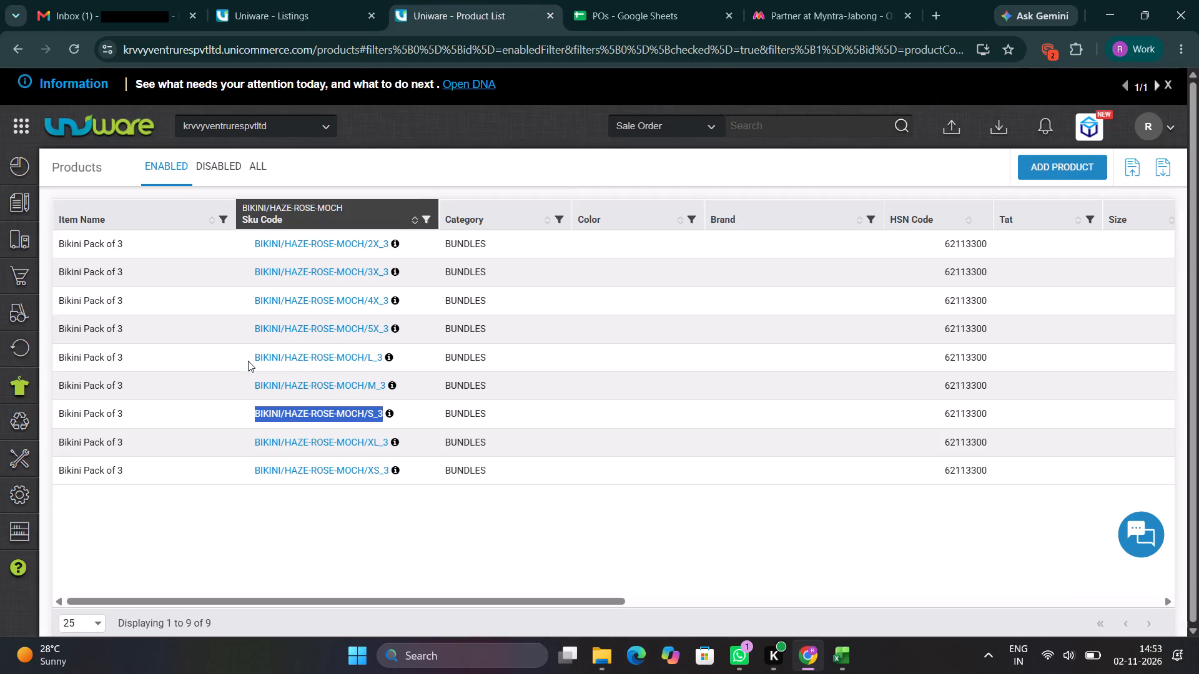
drag(248, 361, 382, 364)
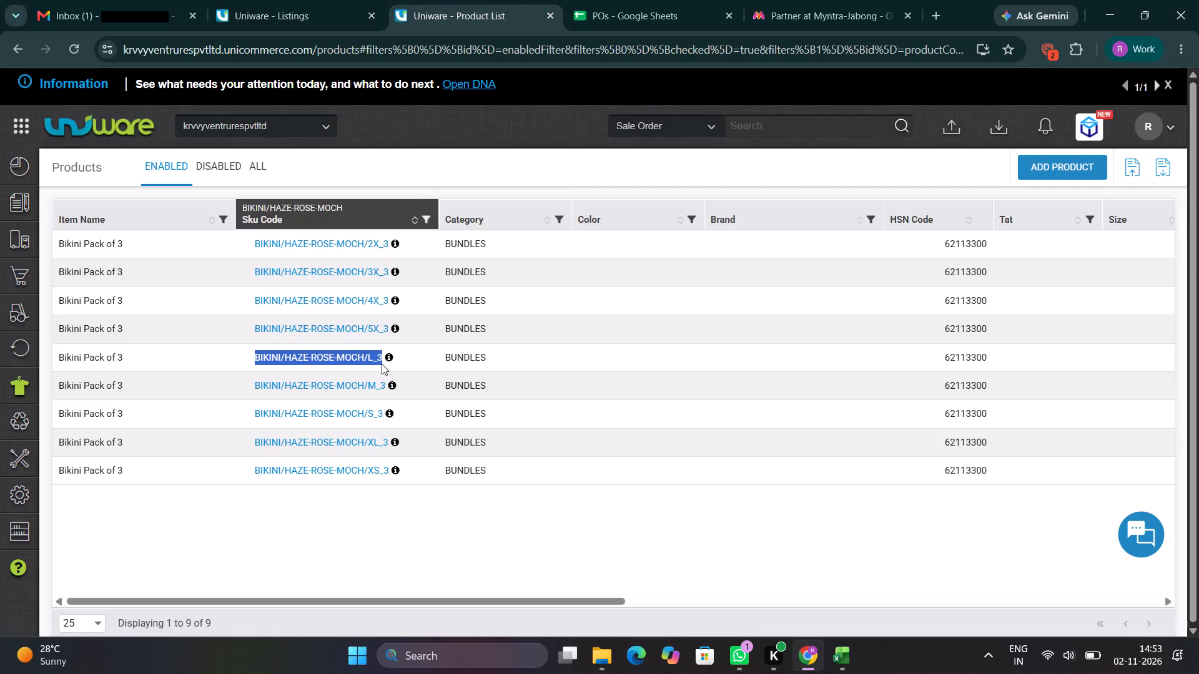
key(ctrl+c)
click(304, 0)
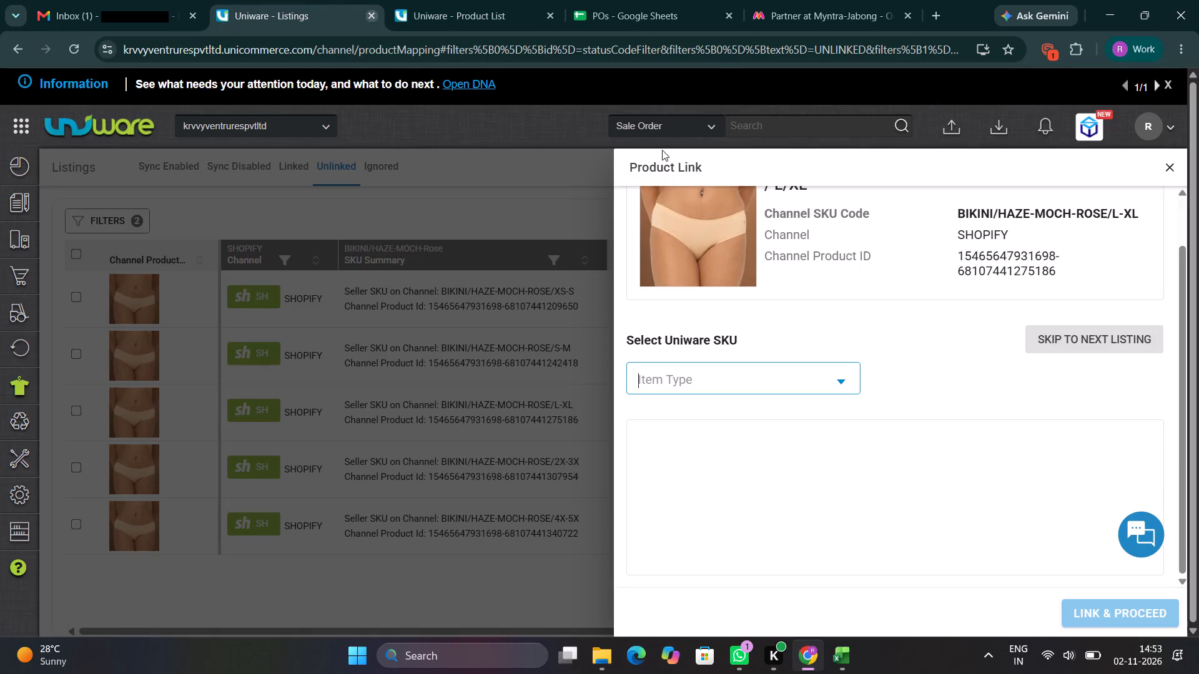
key(ctrl+v)
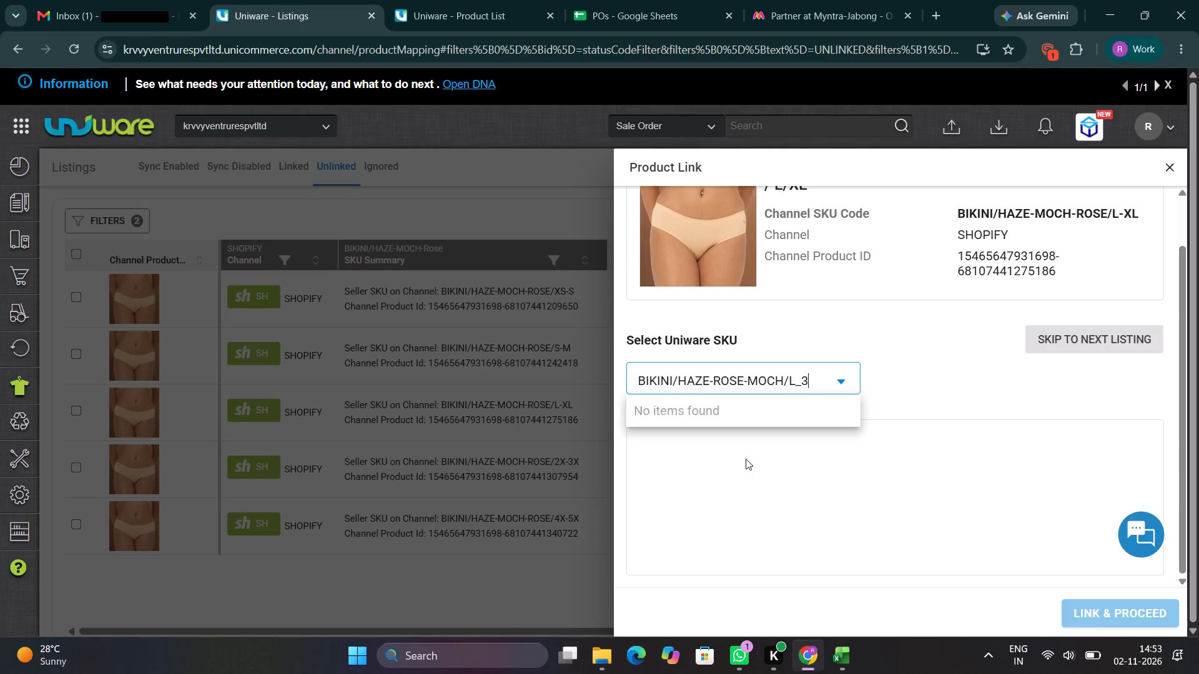
click(700, 433)
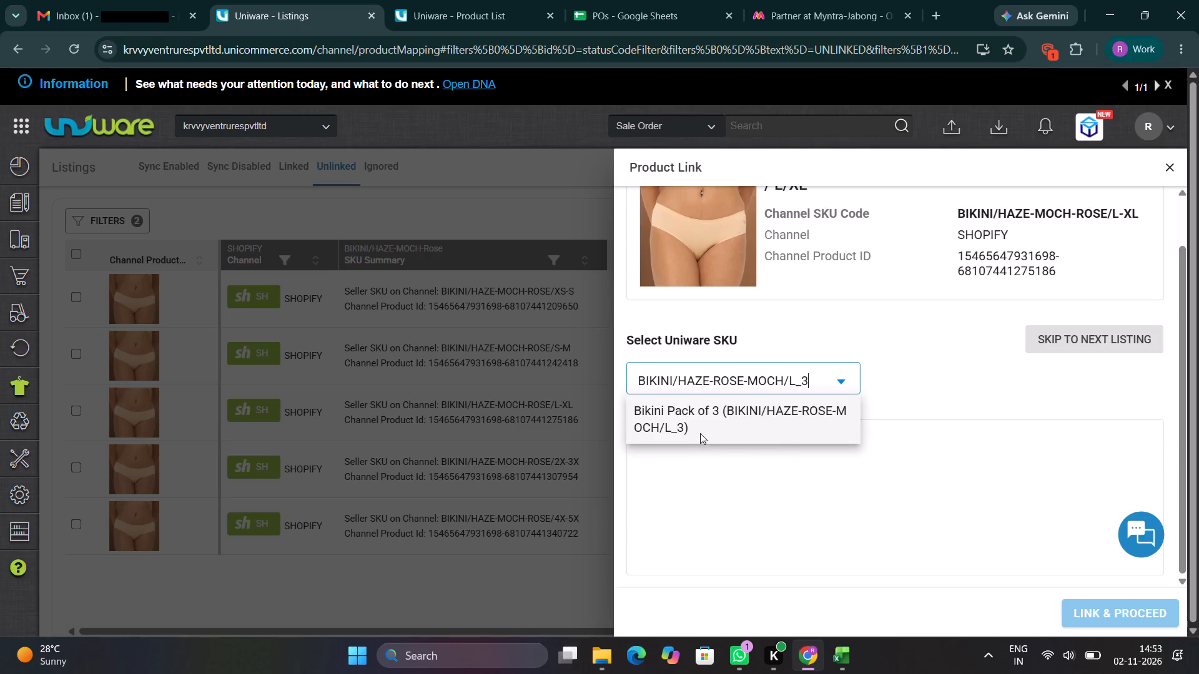
click(1085, 610)
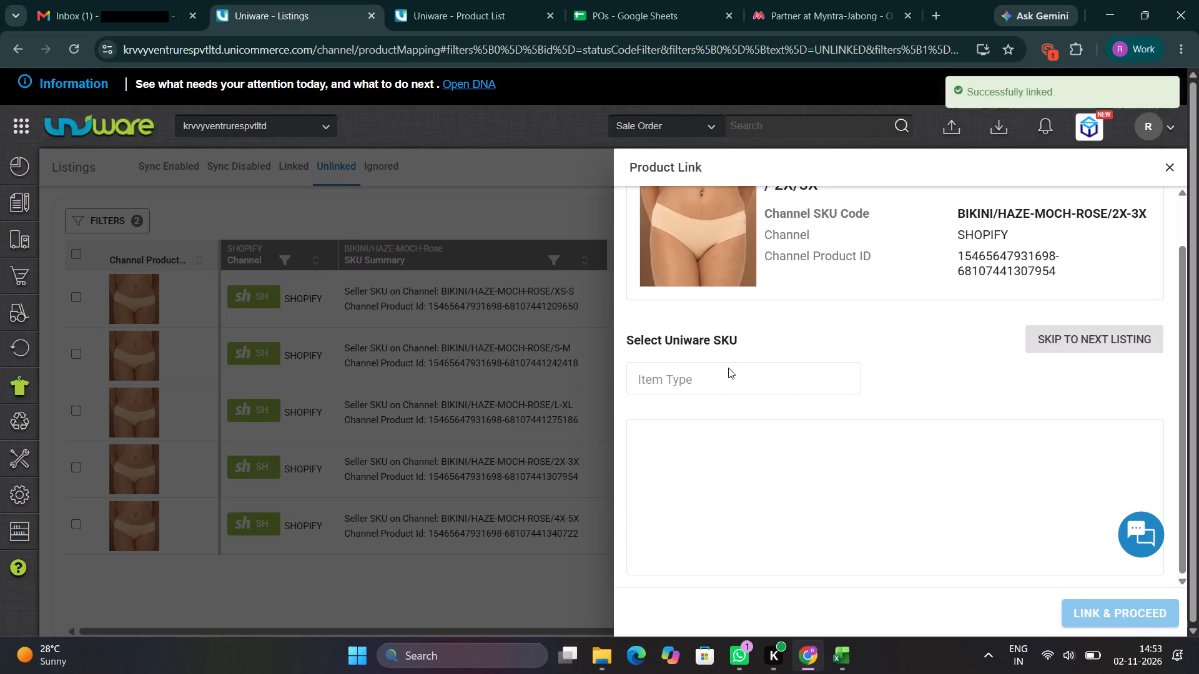
Copy SKU BIKINI/HAZE-ROSE-MOCH/3X_3 from the product list and link that bundle to the Shopify 2X-3X listing, proceeding to the following listing.
click(454, 1)
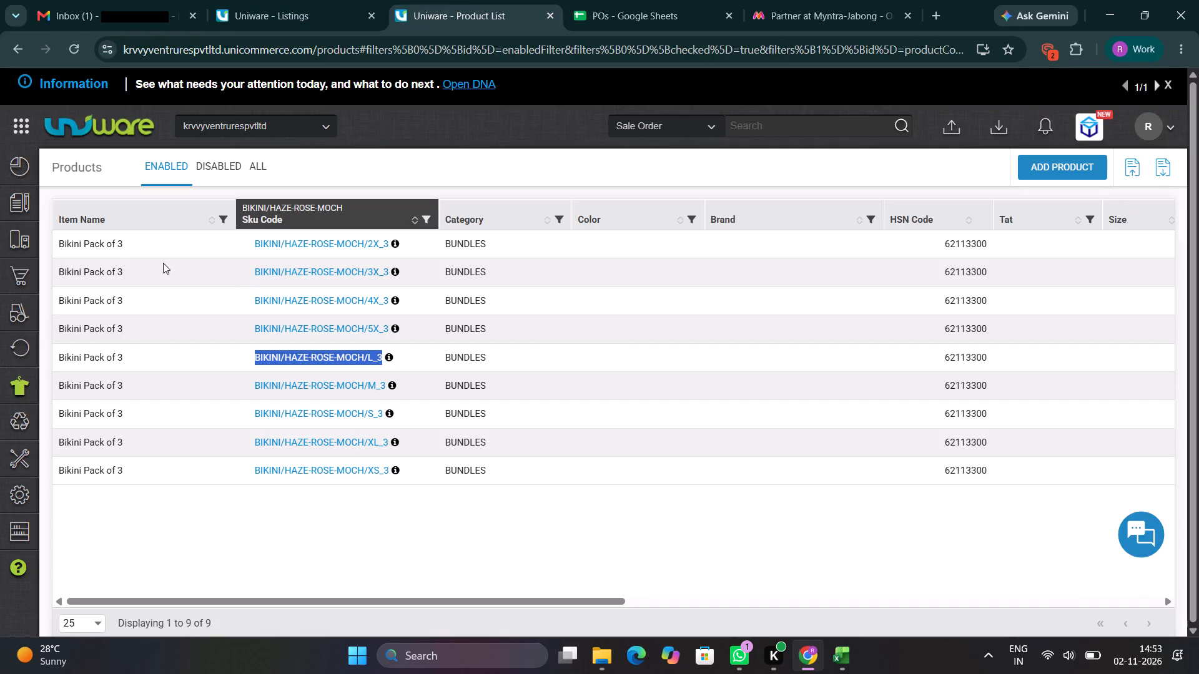
click(237, 0)
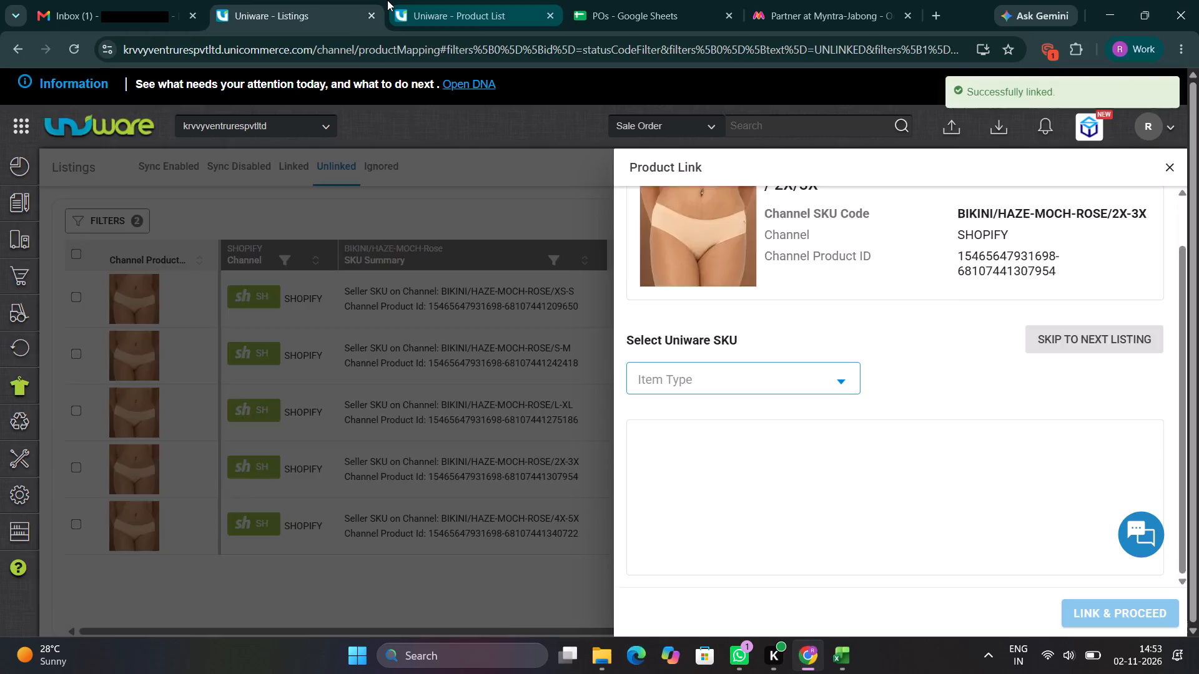
click(387, 0)
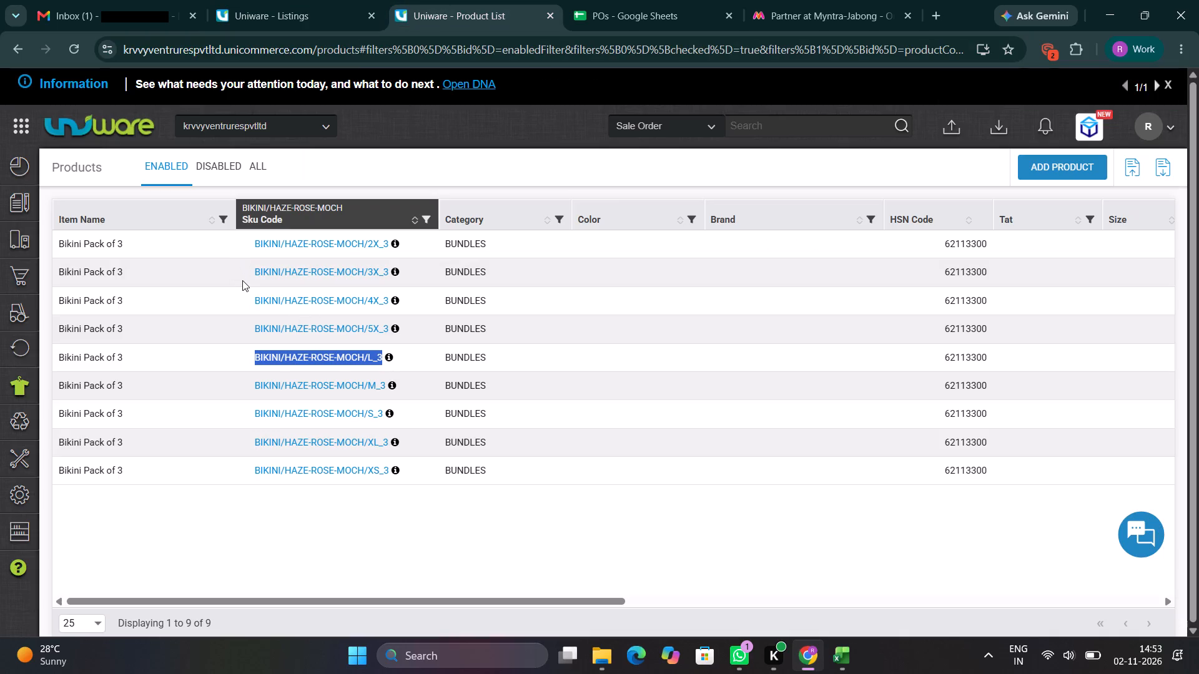
click(242, 280)
drag(242, 280, 385, 278)
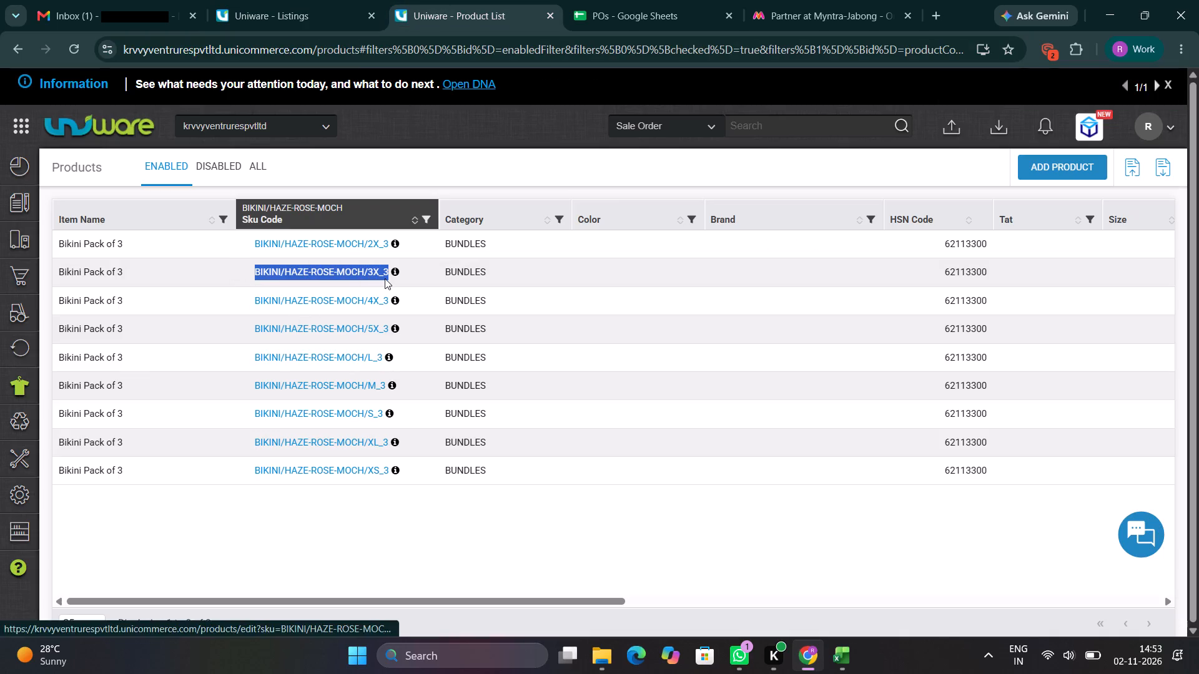
key(ctrl+c)
click(321, 7)
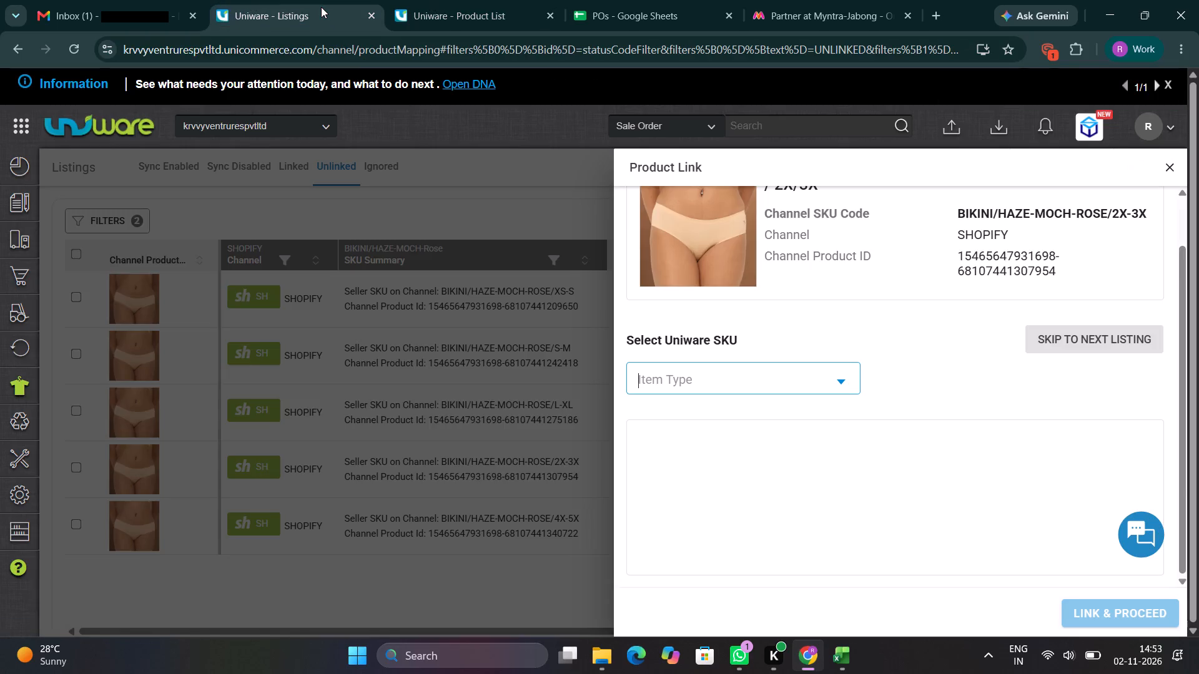
key(ctrl+v)
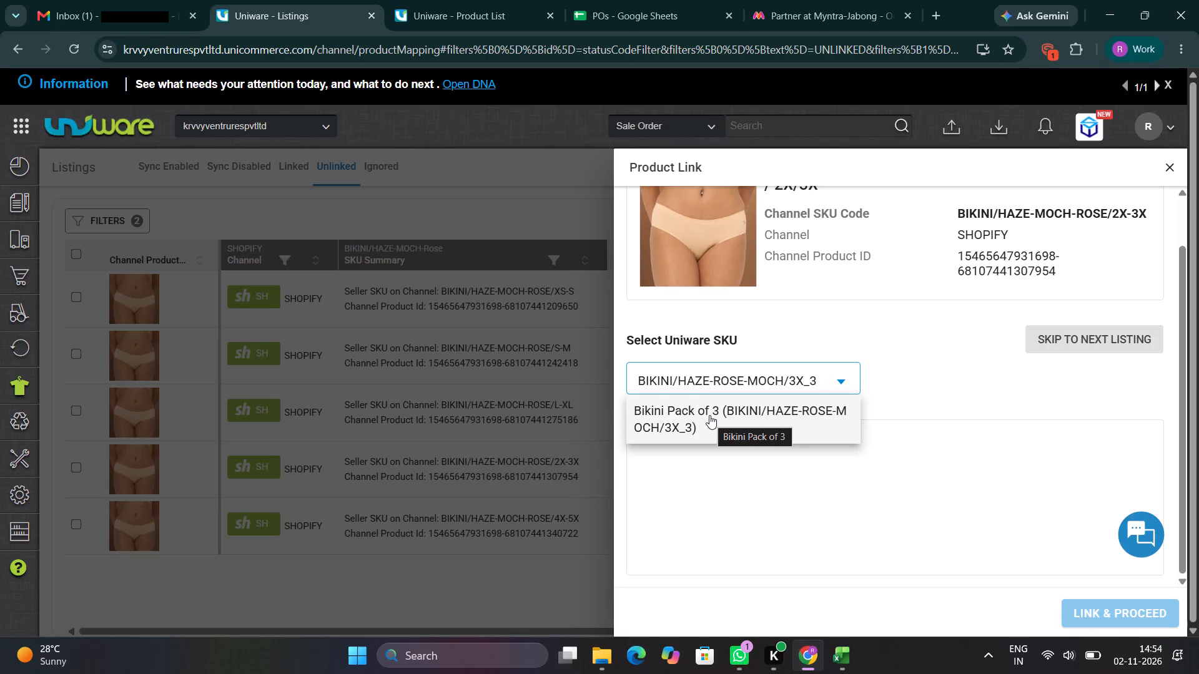
click(709, 415)
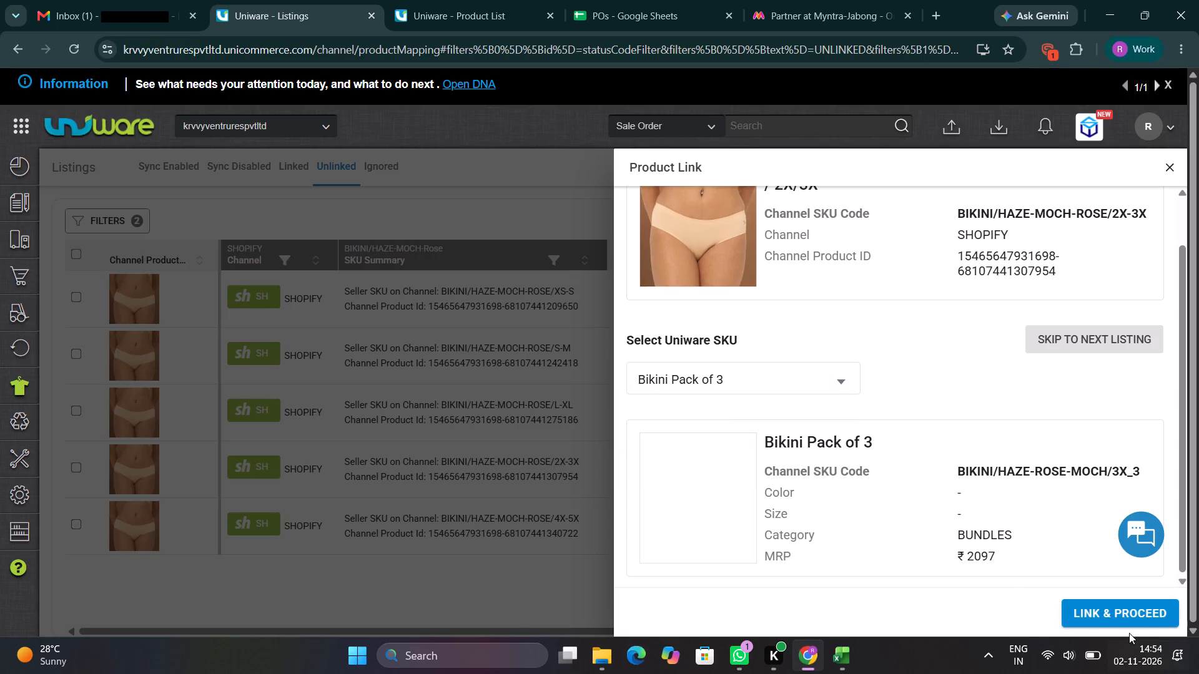
click(1143, 613)
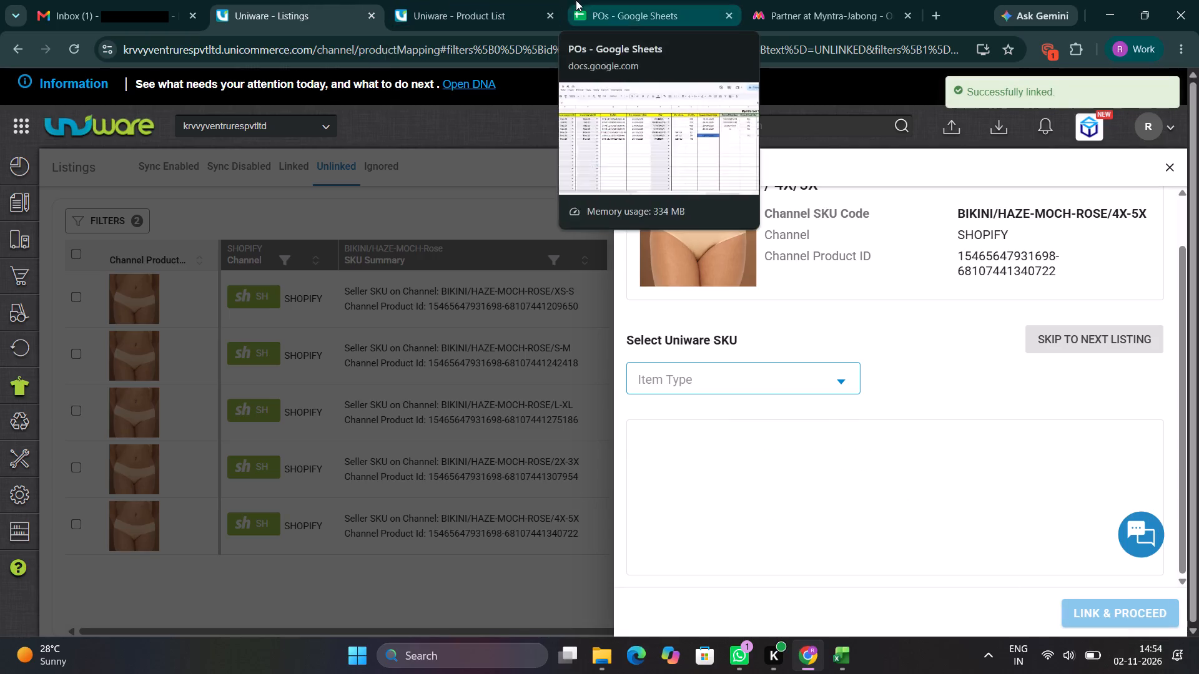
Copy SKU BIKINI/HAZE-ROSE-MOCH/4X_3 from the product list and link that bundle to the Shopify 4X-5X listing.
click(284, 0)
click(463, 0)
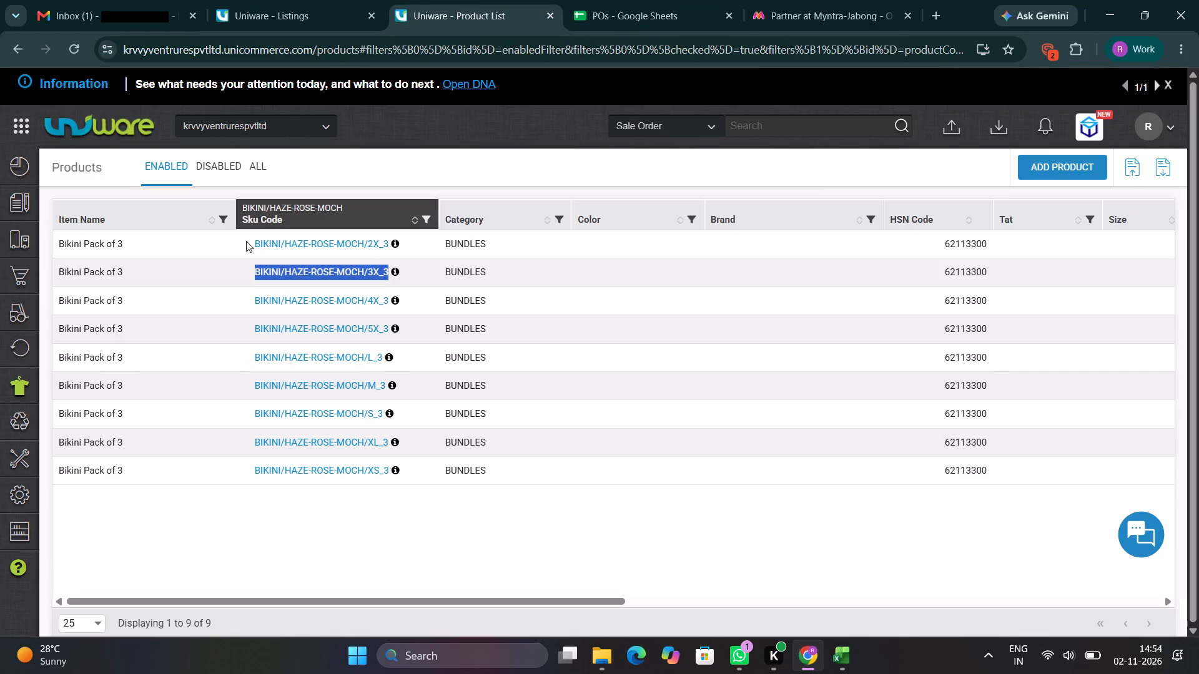
click(235, 303)
drag(235, 303, 317, 310)
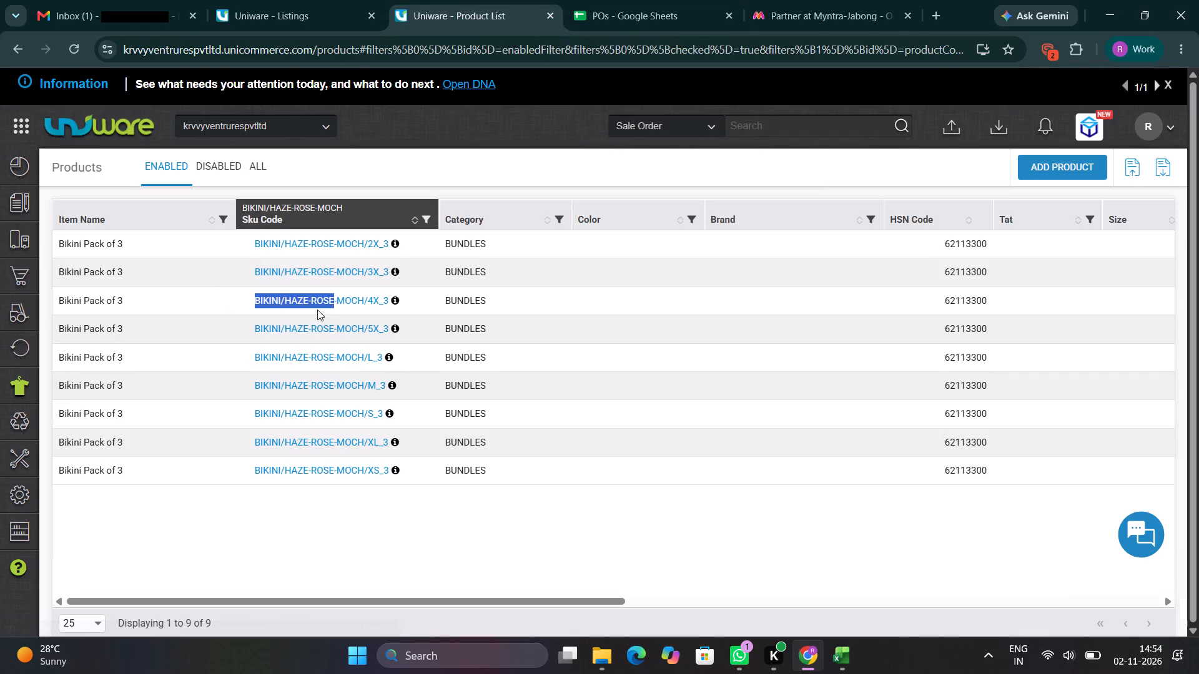
drag(317, 310, 377, 311)
key(ctrl+c)
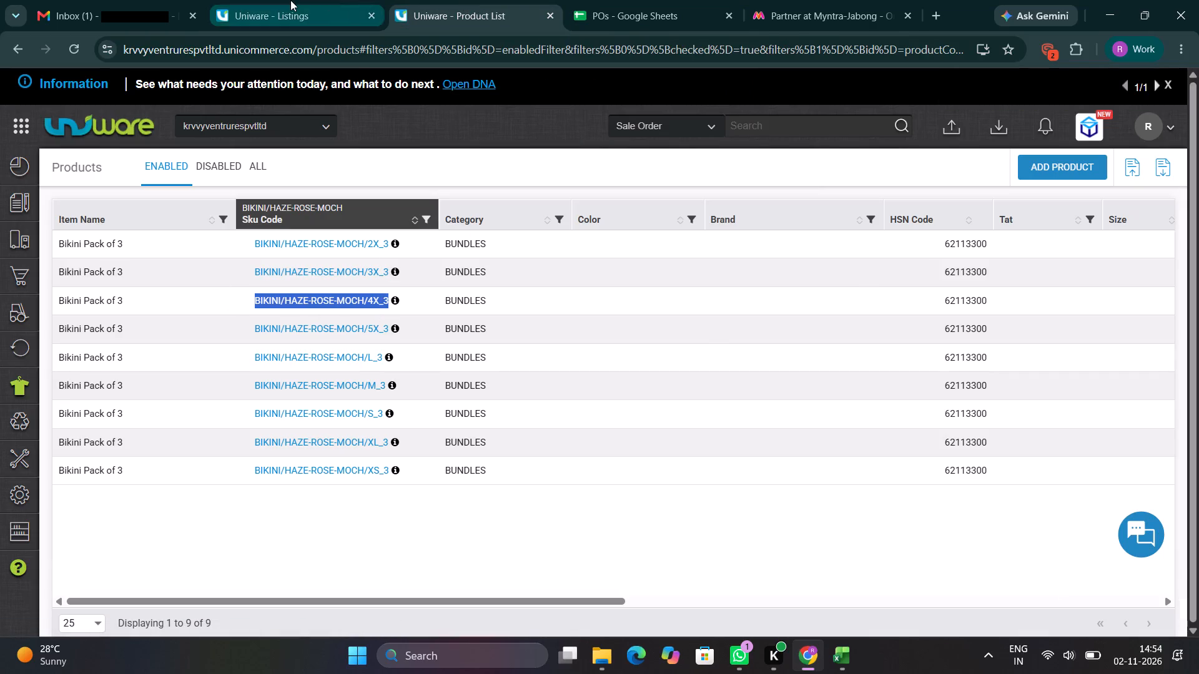
click(290, 0)
key(ctrl+v)
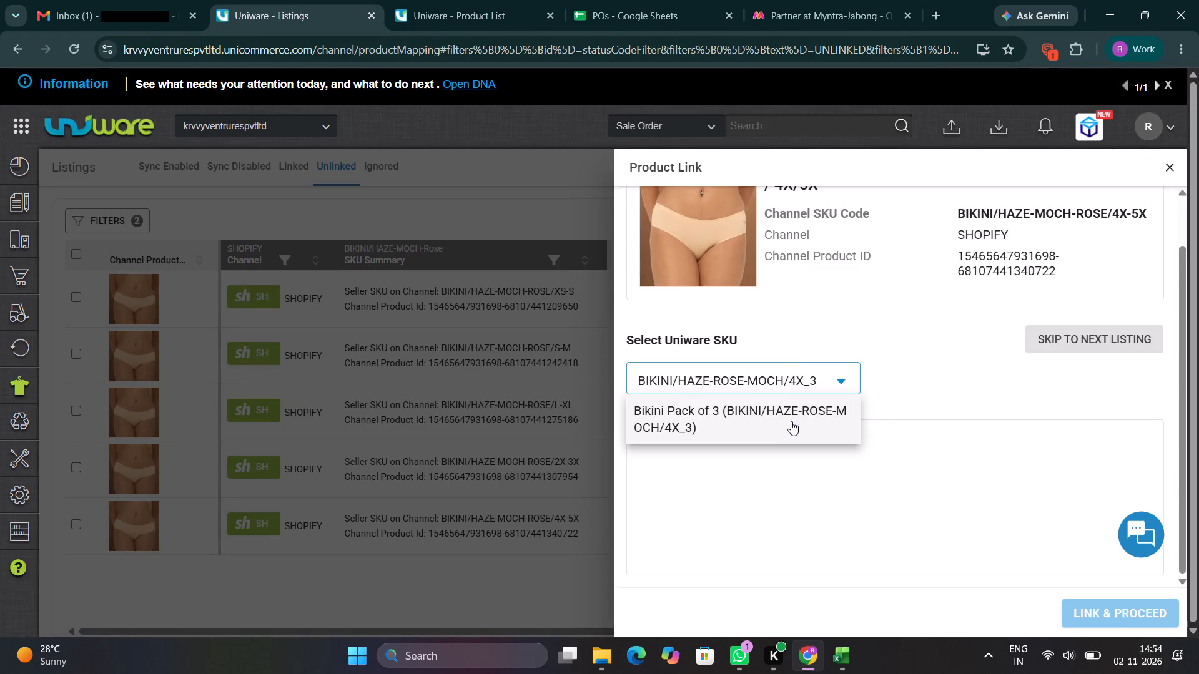
click(759, 413)
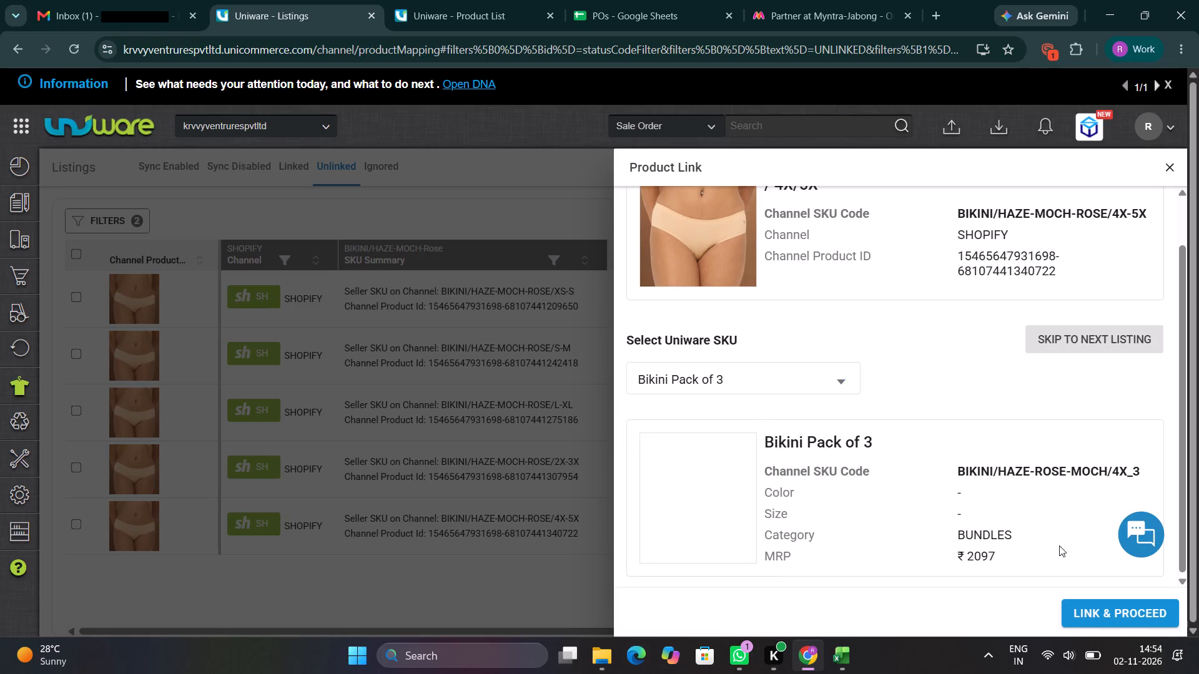
click(1110, 612)
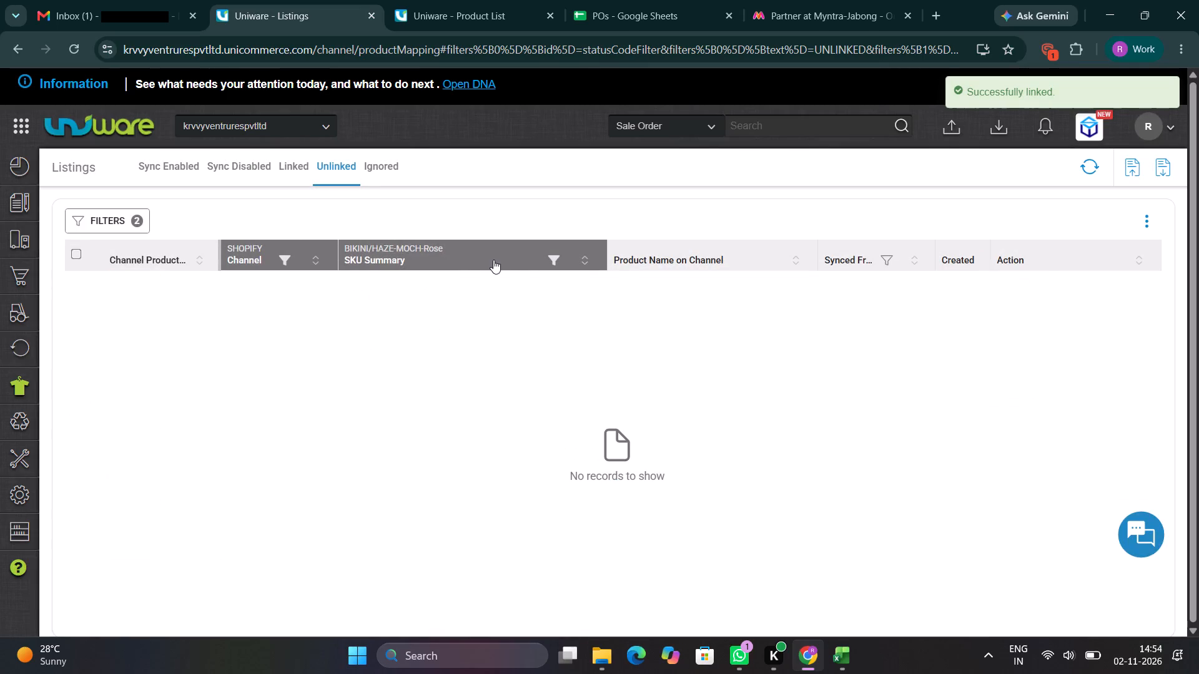
Switch to the Excel workbook "to create a item".
key(alt+Tab)
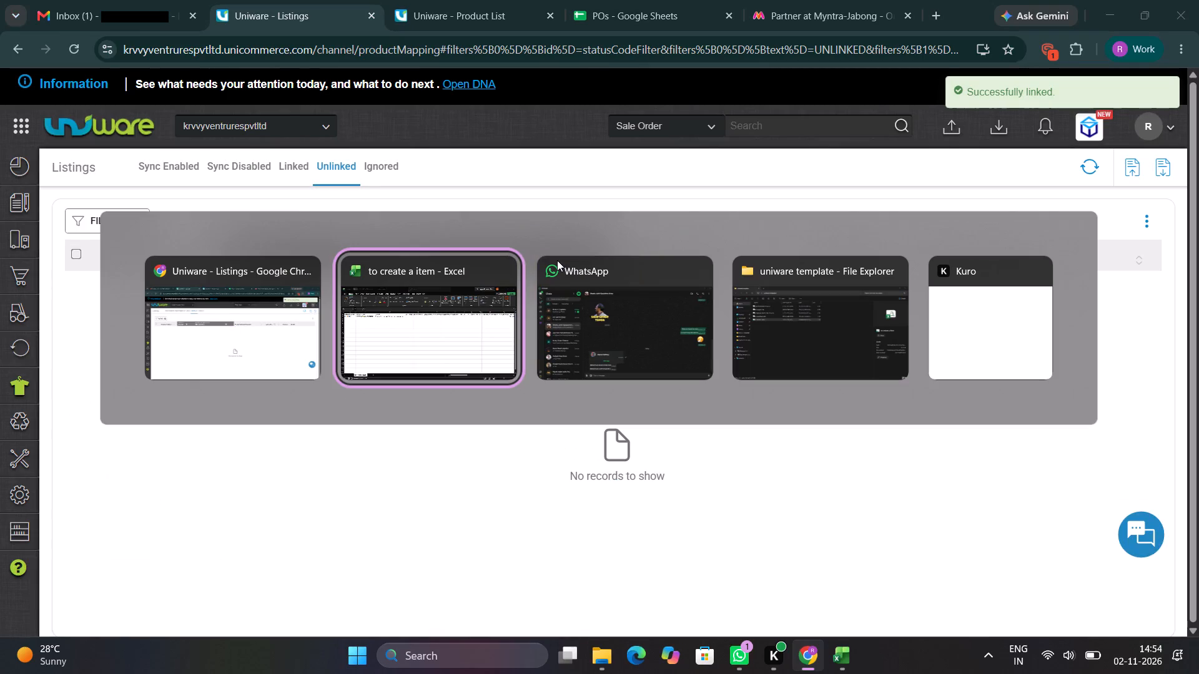
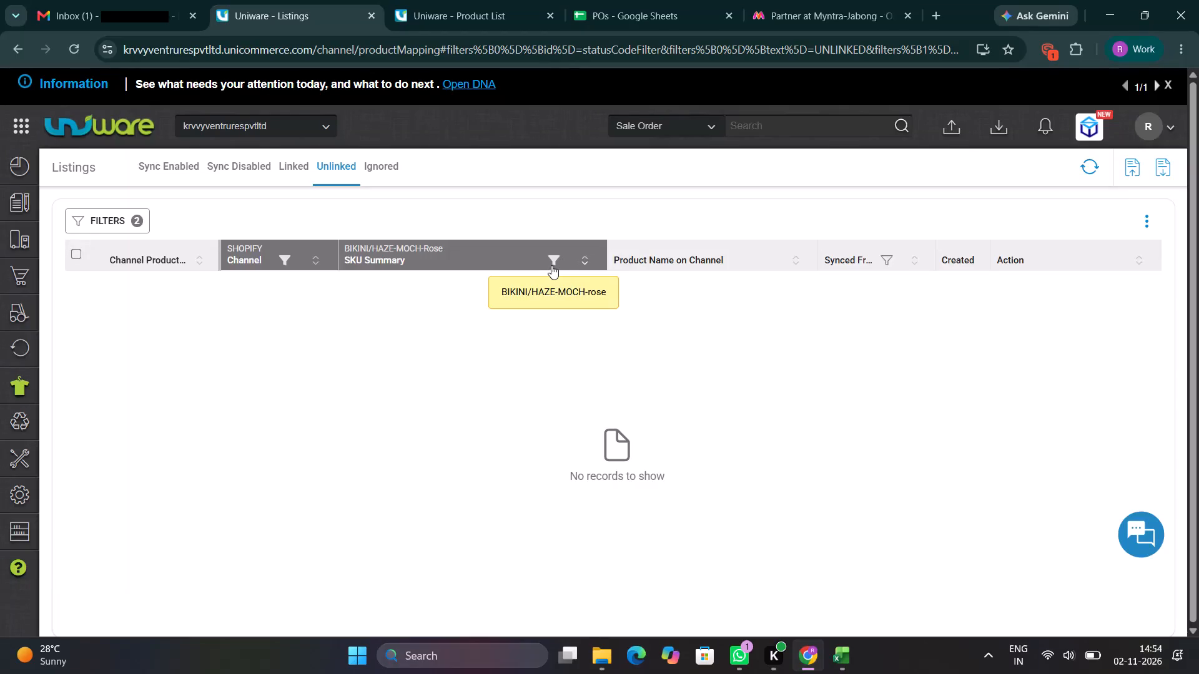
Filter the unlinked Shopify listings by SKU summary BIKINI/HAZE-CAPP-CHAR and widen the SKU Summary column to show the full SKUs.
click(551, 265)
key(ctrl+a)
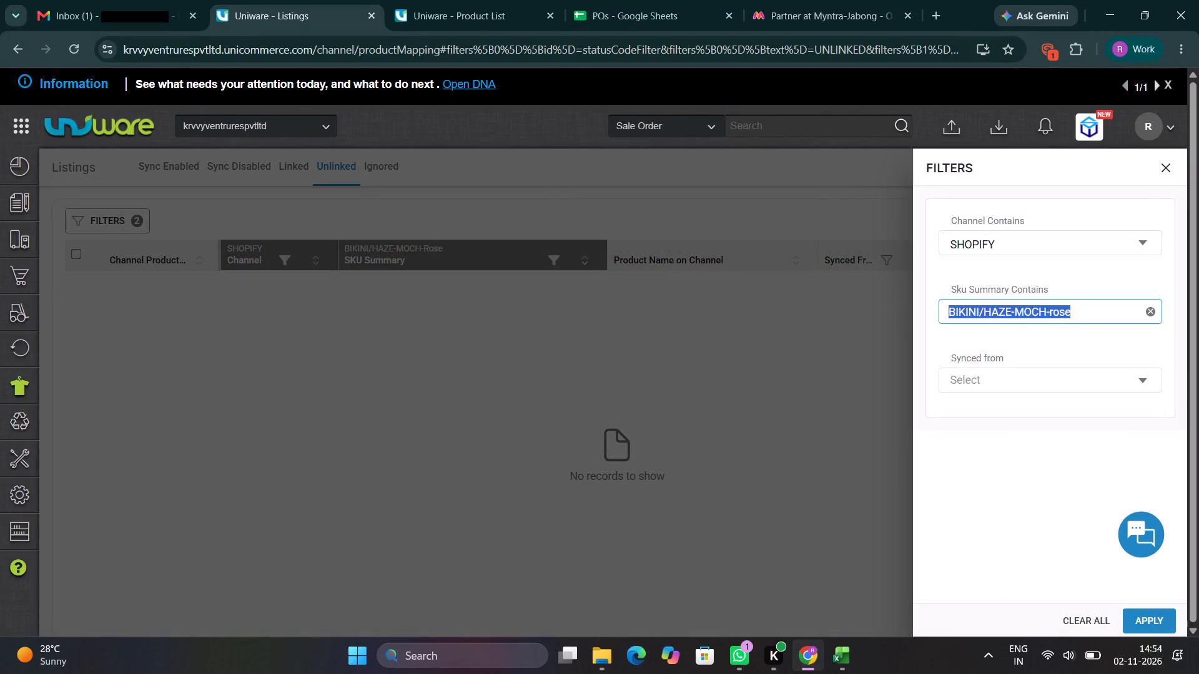
key(ctrl+v)
key(BackSpace)
key(BackSpace)
key(BackSpace)
key(BackSpace)
key(BackSpace)
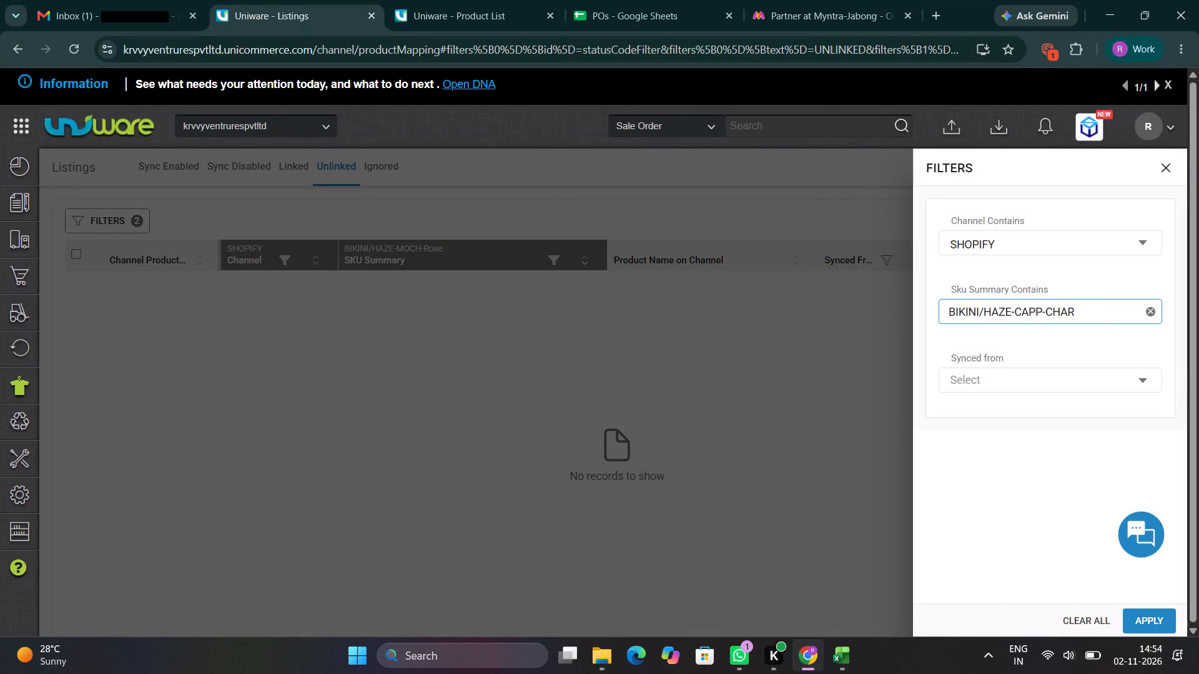
click(1168, 621)
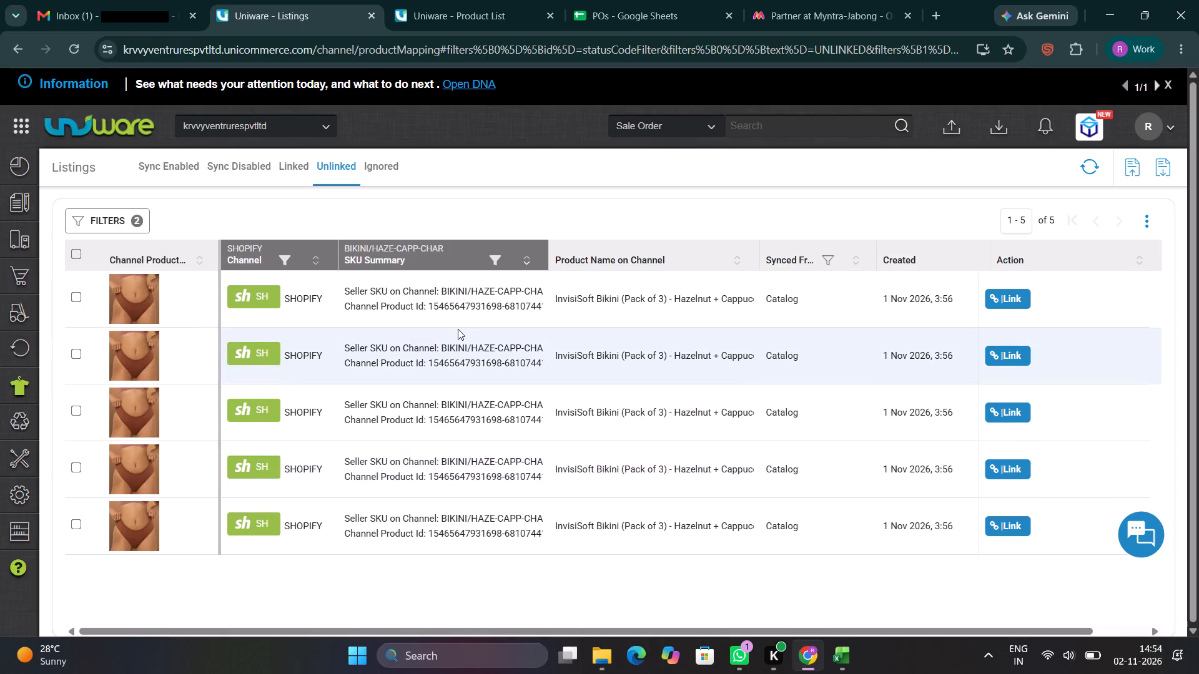
drag(544, 252, 622, 260)
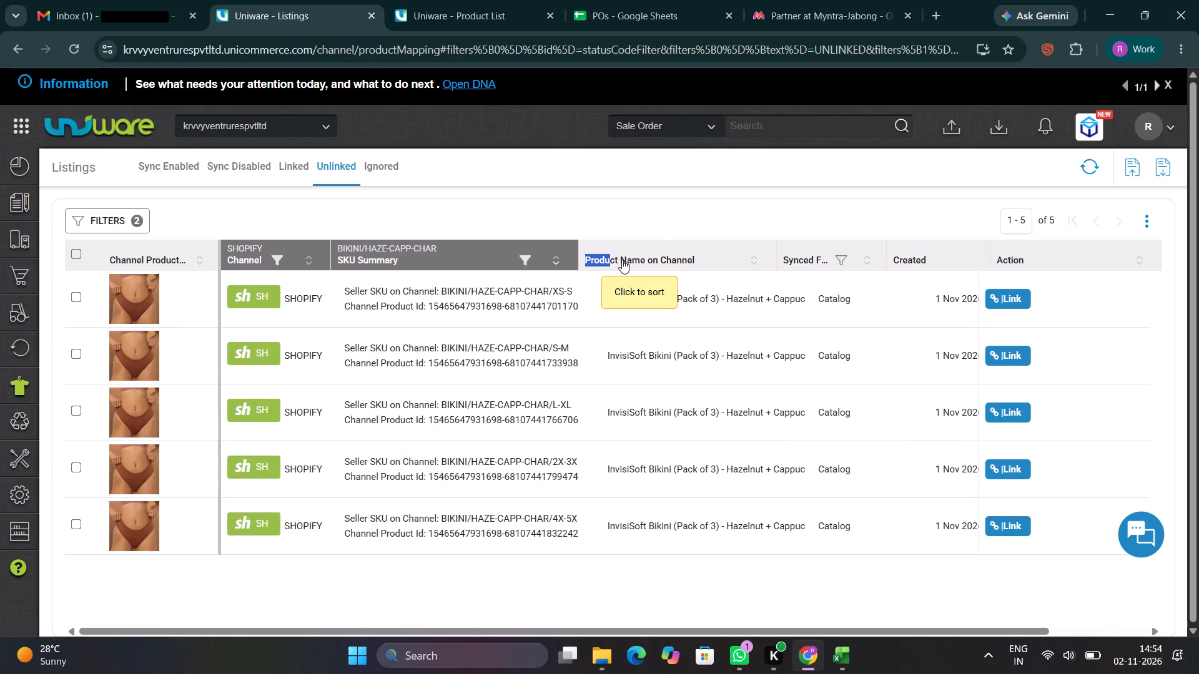
Search the enabled product list for SKU codes containing BIKINI/HAZE-CAPP-CHAR.
click(485, 0)
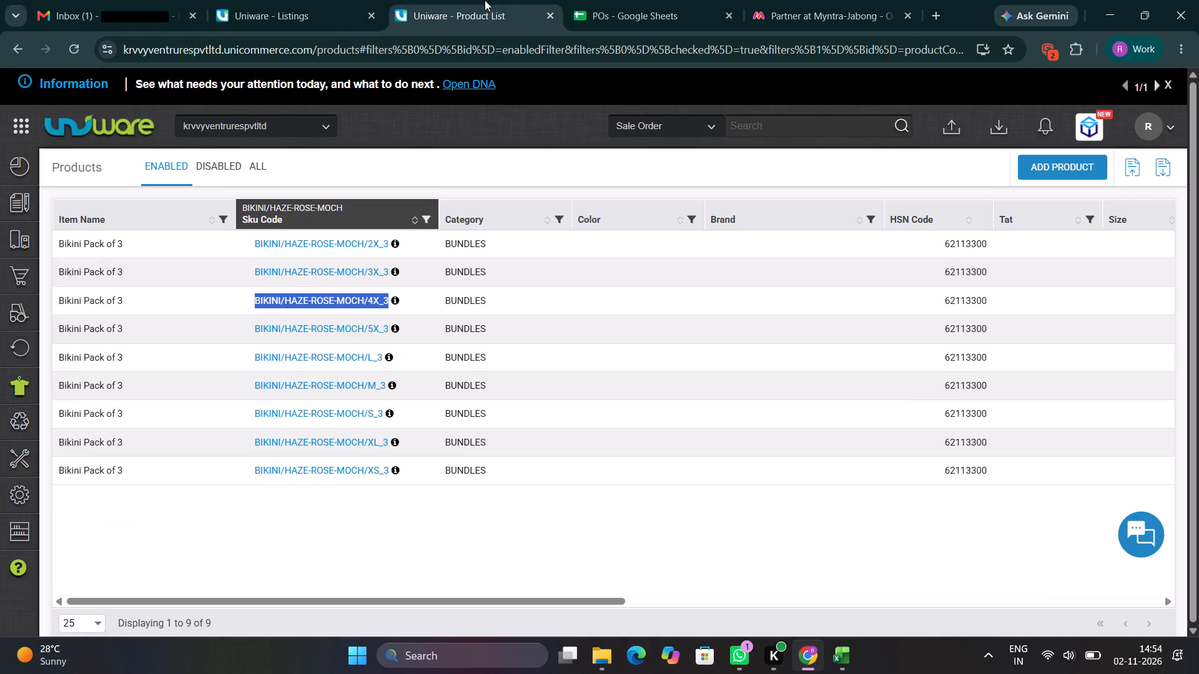
click(427, 220)
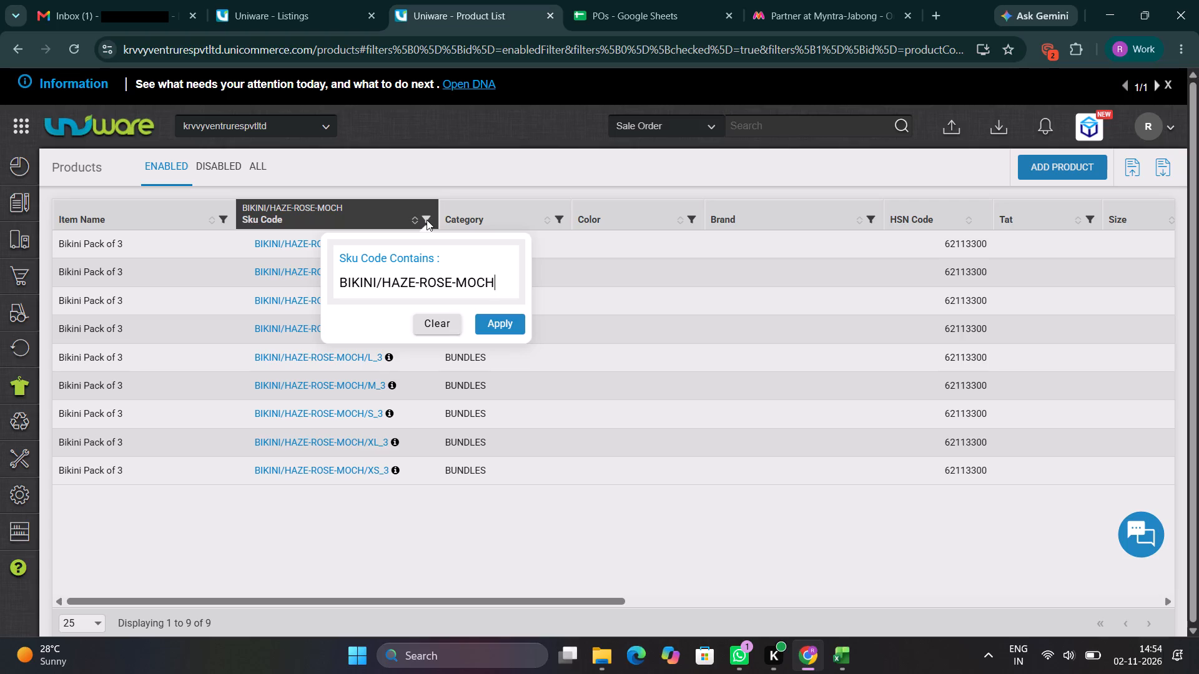
key(ctrl+a)
key(ctrl+v)
key(BackSpace)
key(BackSpace)
key(BackSpace)
key(BackSpace)
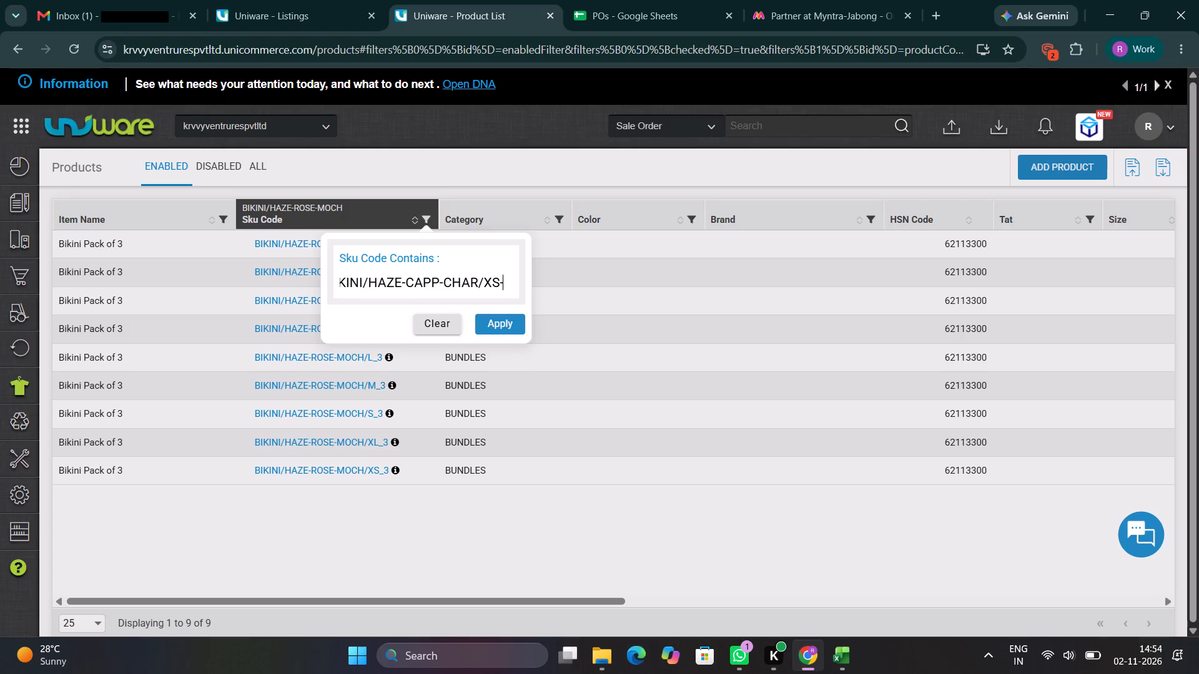
key(BackSpace)
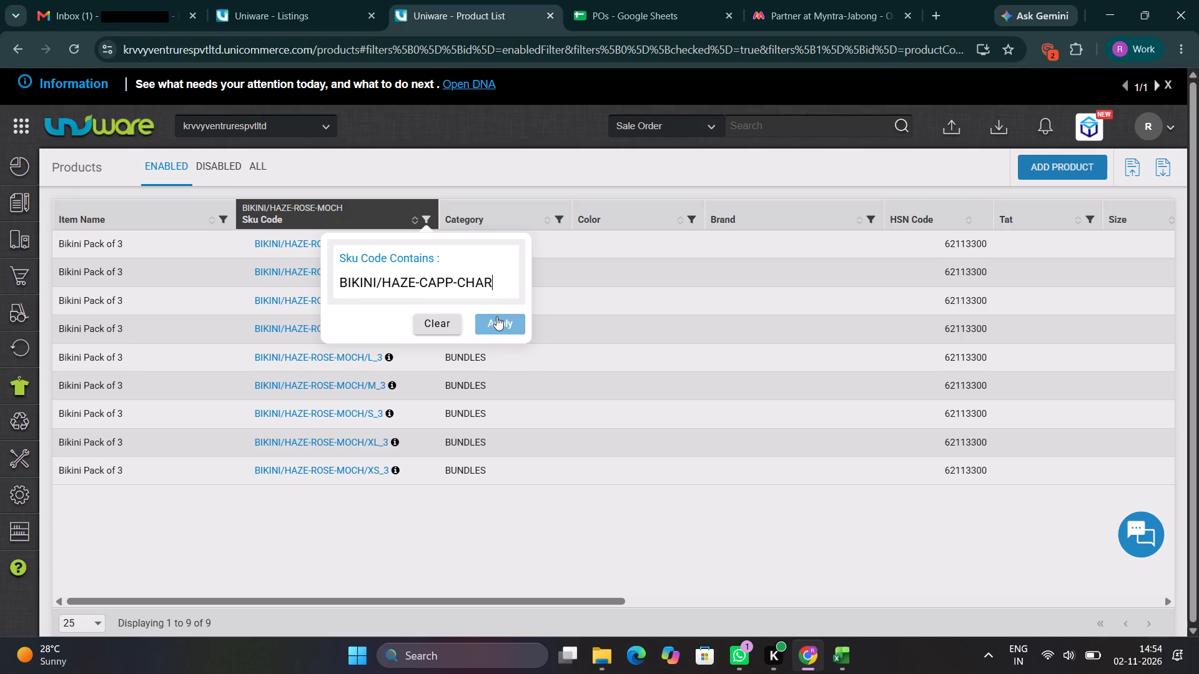
click(496, 316)
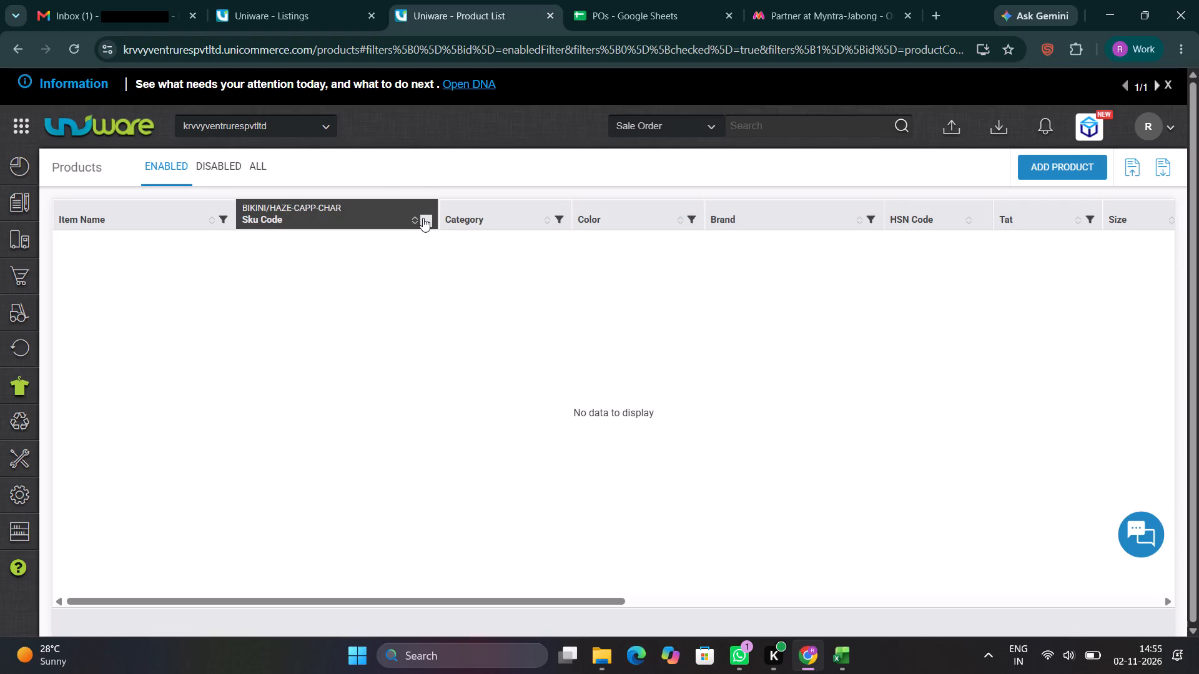
Clear the product list's SKU code filter and search the enabled products for SKU codes containing "bikini".
click(423, 218)
key(ctrl+a)
key(BackSpace)
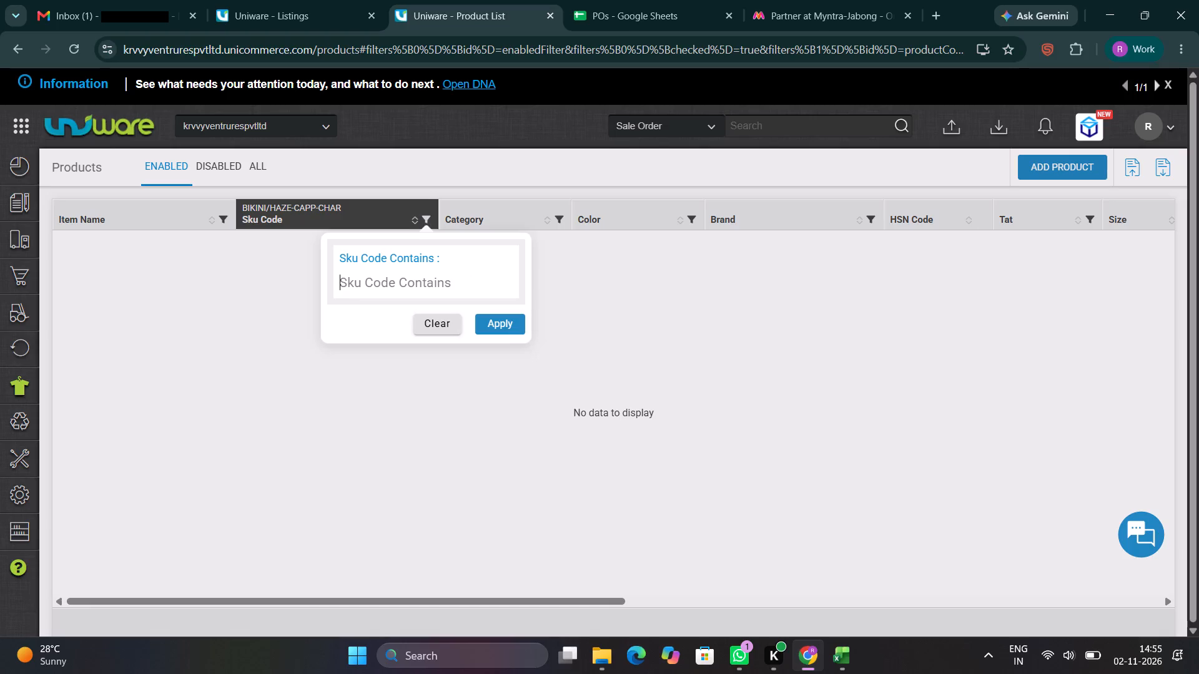
click(501, 321)
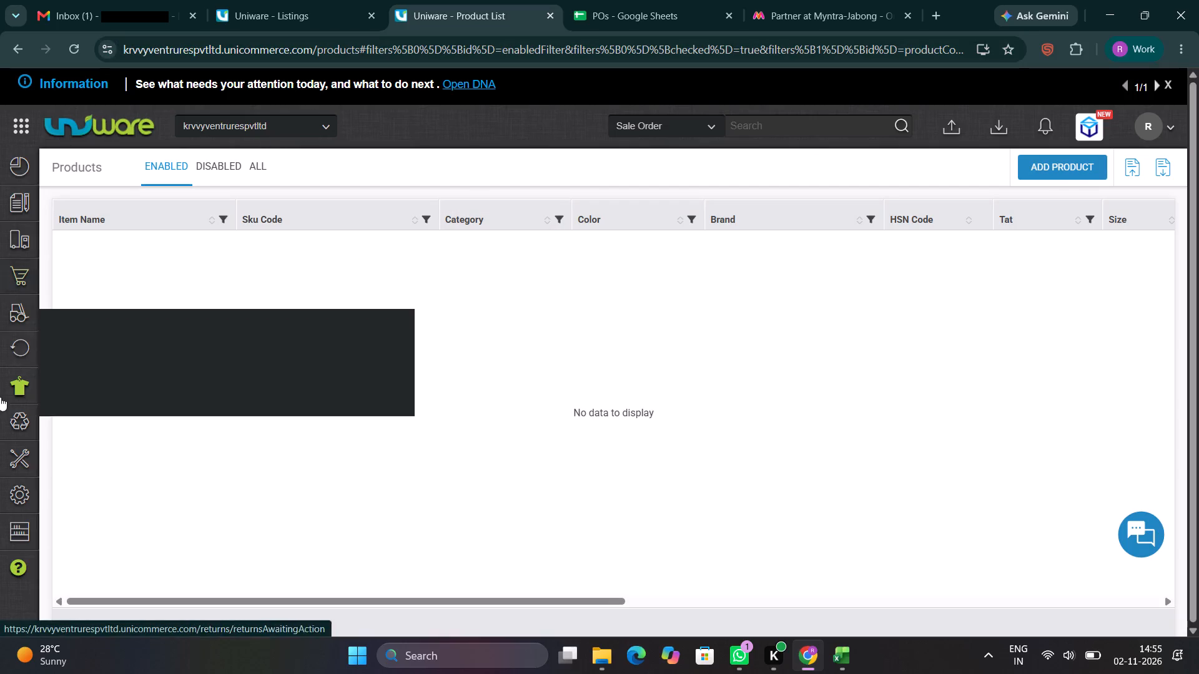
click(64, 442)
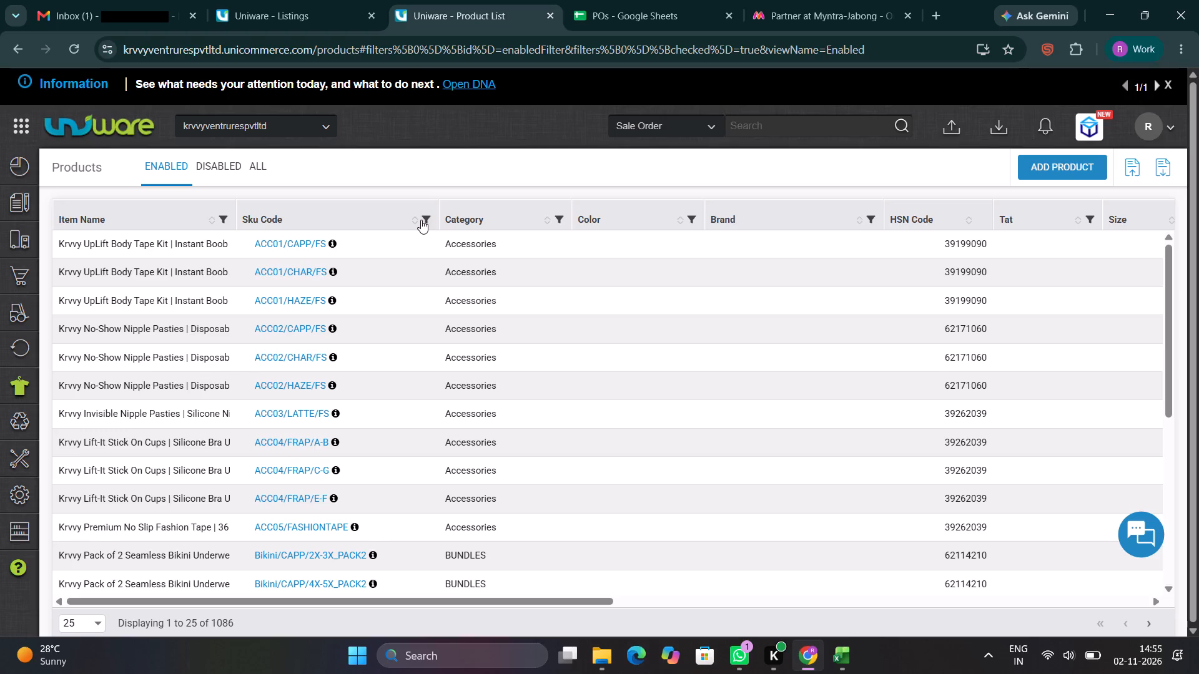
click(421, 220)
text(bikini)
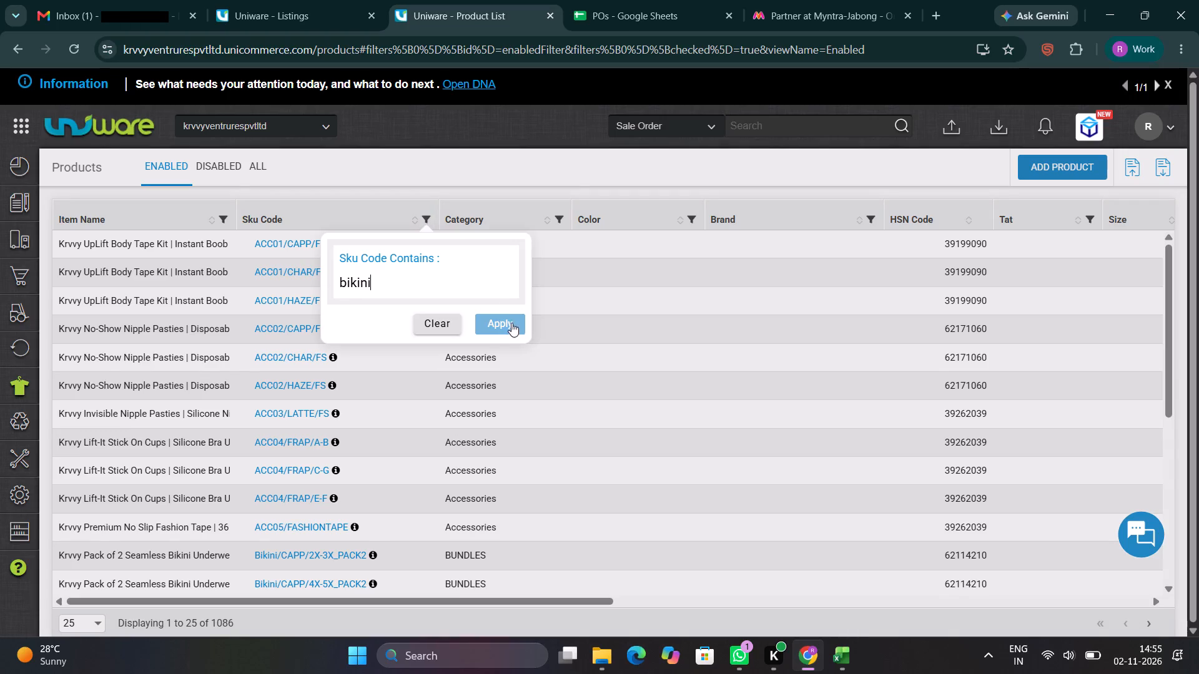
click(511, 323)
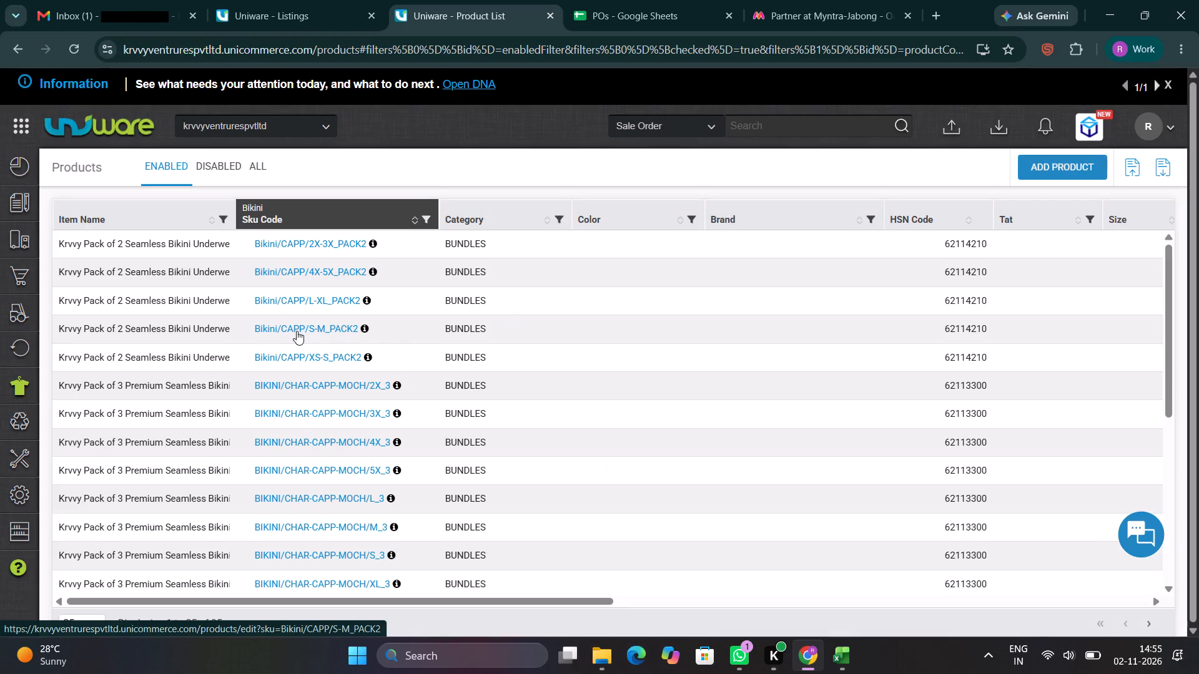
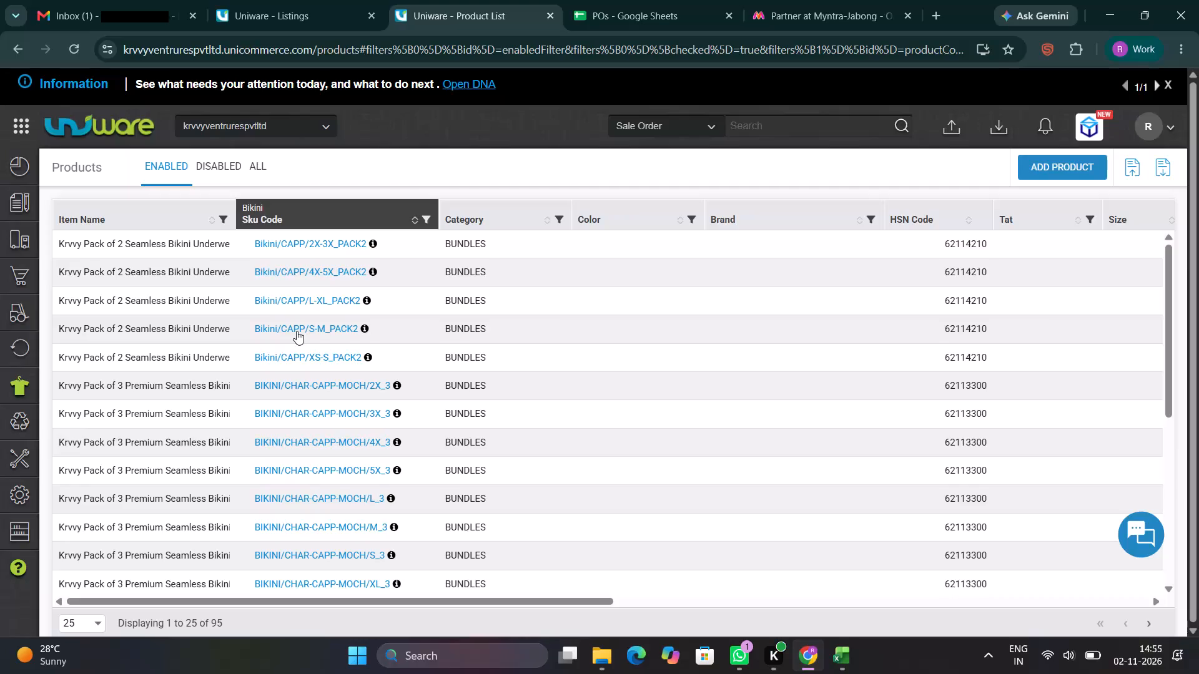
Show 100 products per page and look through the bikini SKU codes for a bundle matching HAZE-CAPP-CHAR.
scroll(297, 331, down, 1)
click(87, 626)
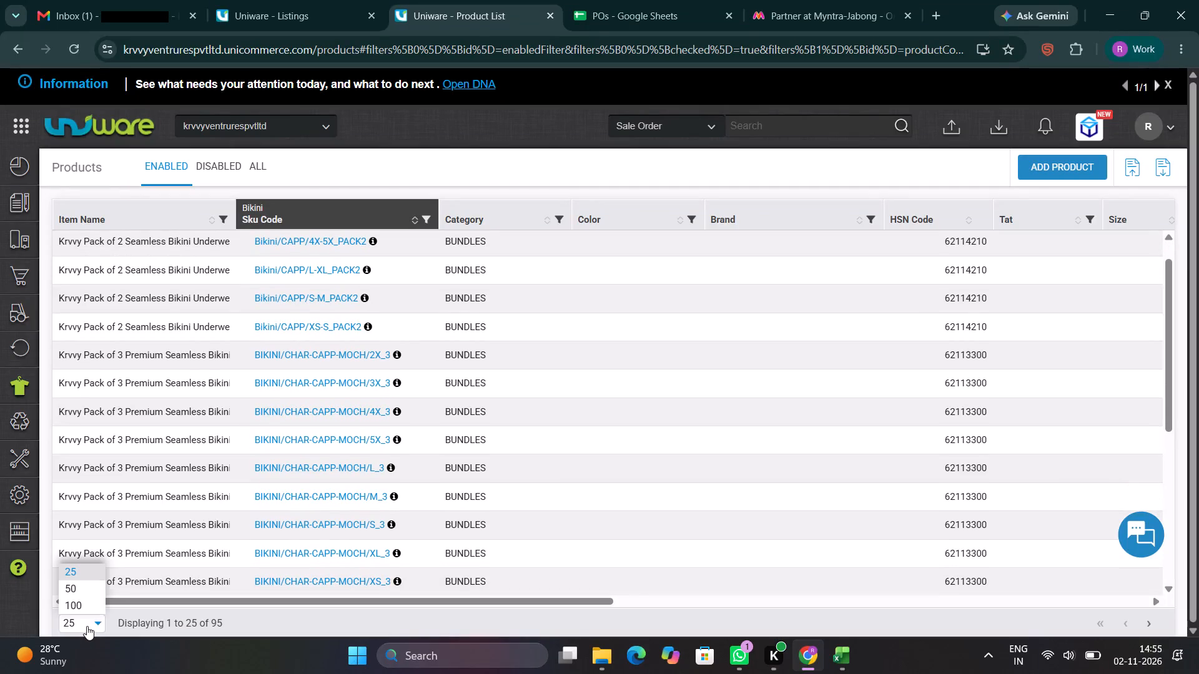
click(84, 612)
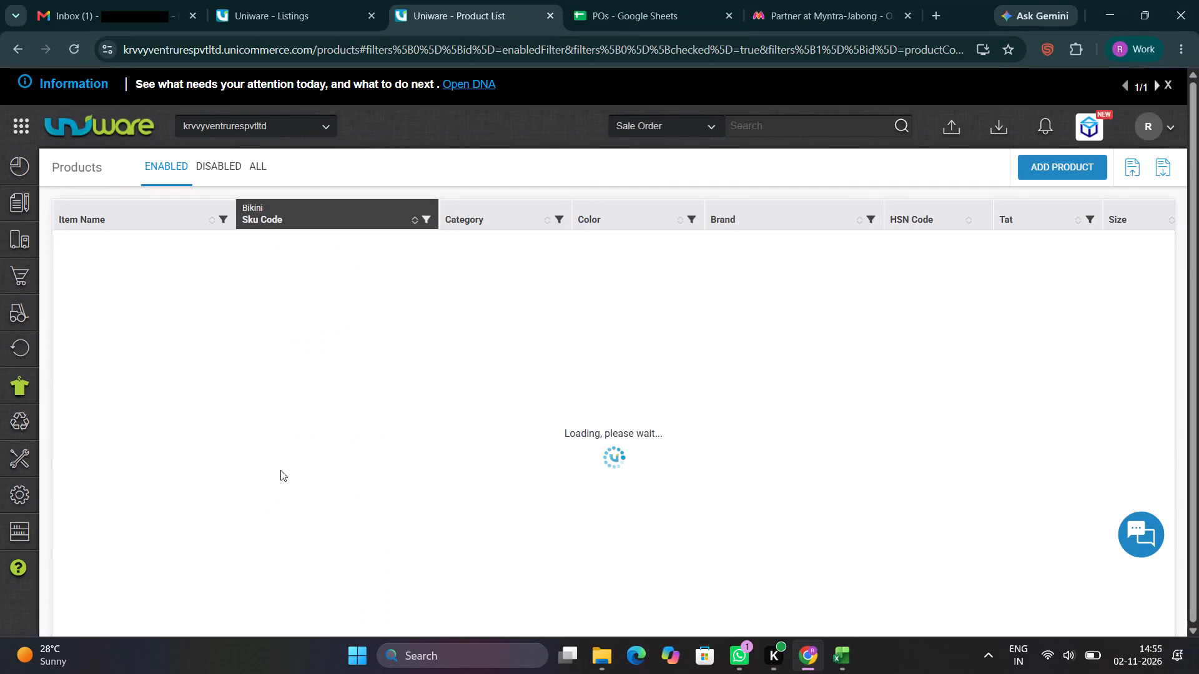
scroll(437, 471, down, 1)
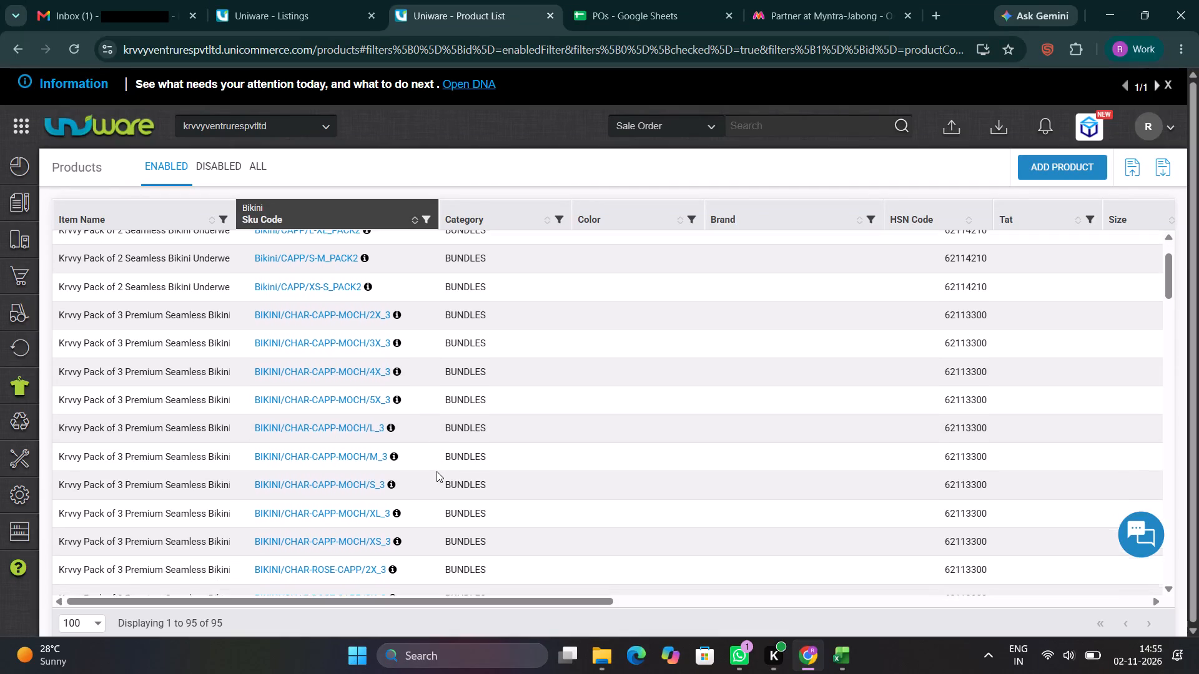
scroll(437, 471, down, 1)
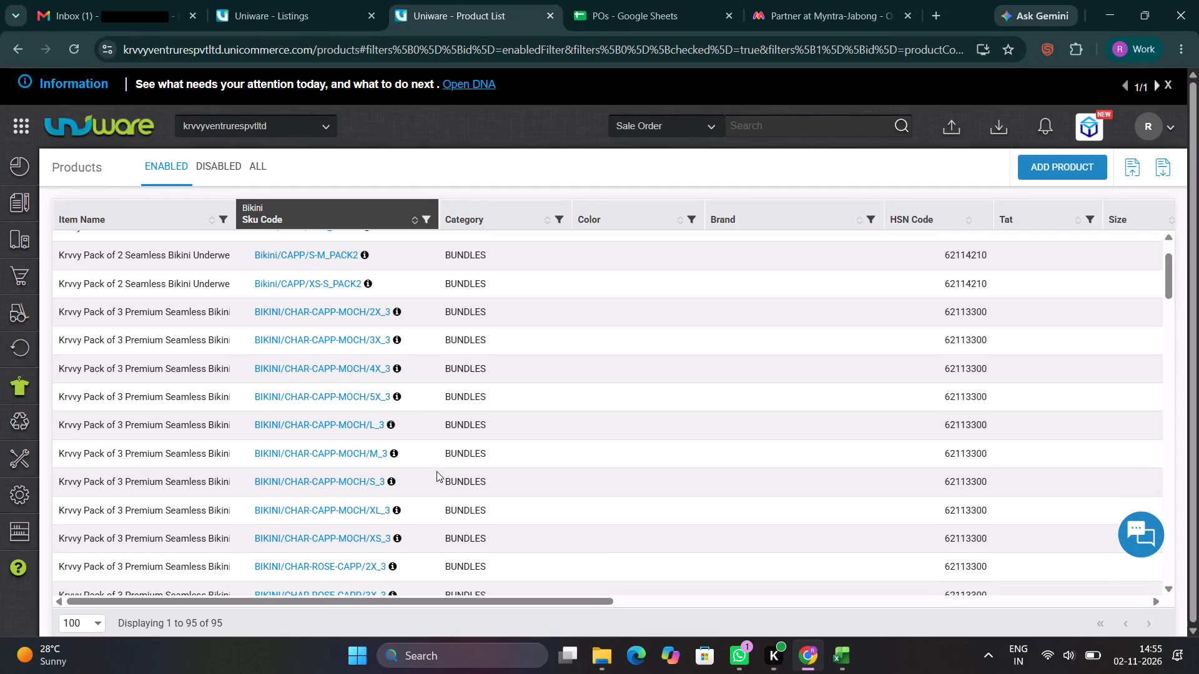
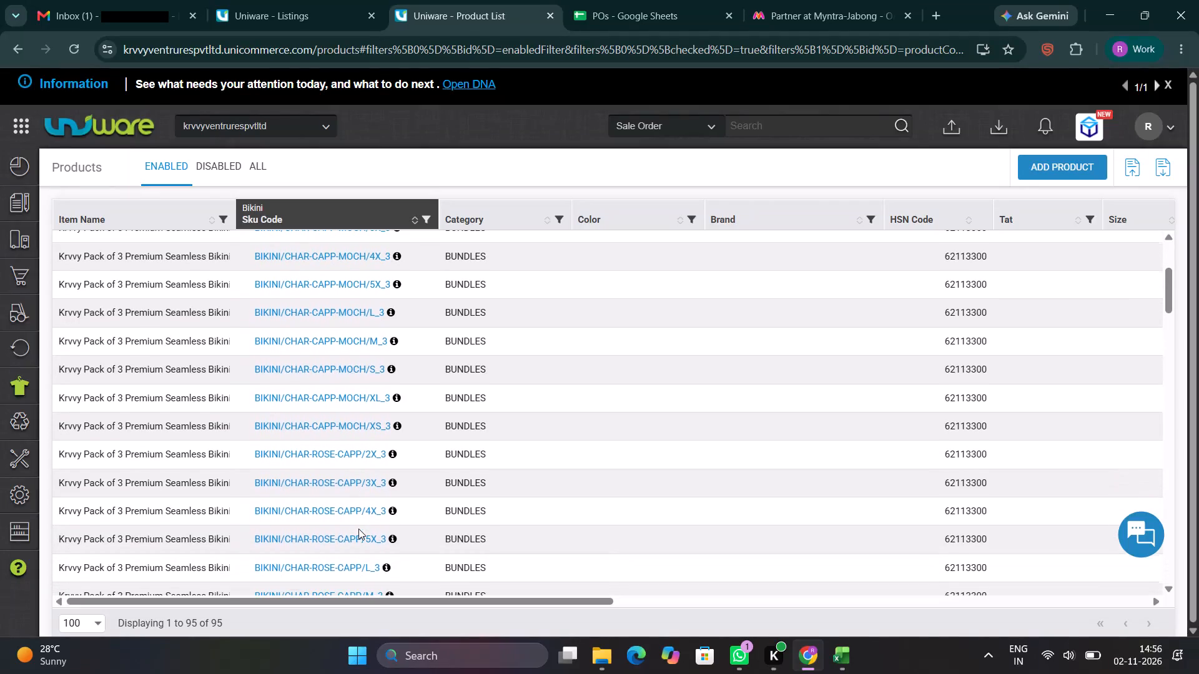
Look further through the bikini SKU codes, past the CHAR bundles into the HAZE ones, for a pack-of-3 bundle matching HAZE-CAPP-CHAR.
scroll(358, 529, down, 5)
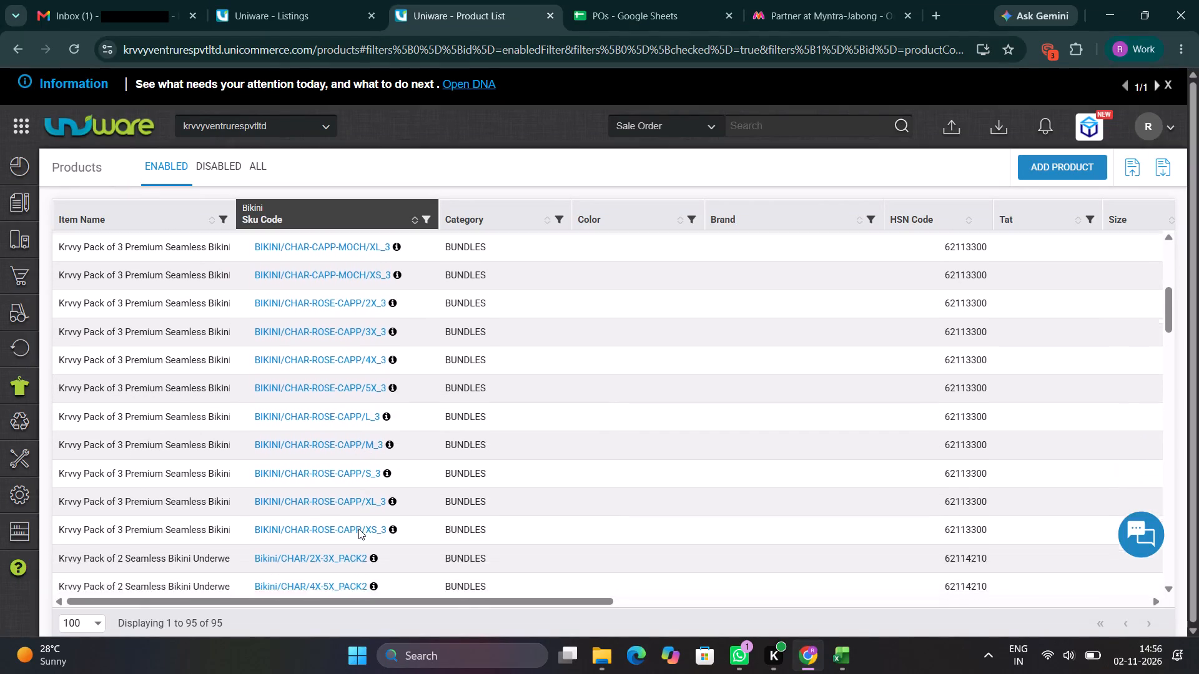
scroll(358, 529, down, 6)
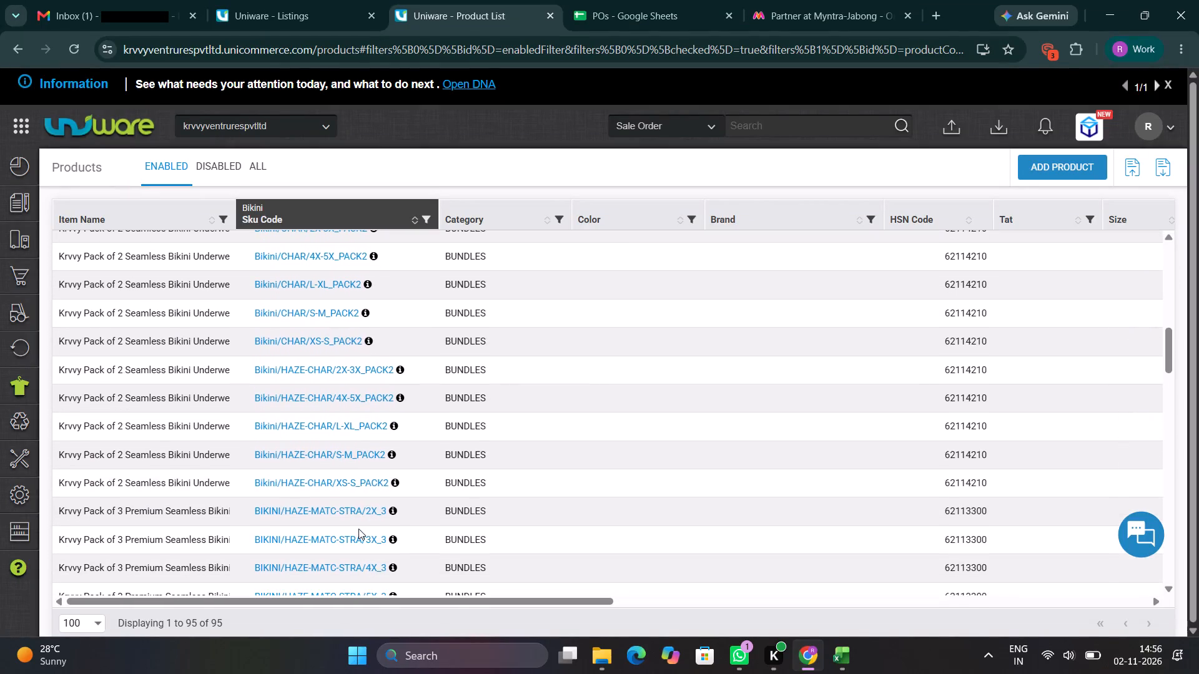
scroll(358, 529, down, 1)
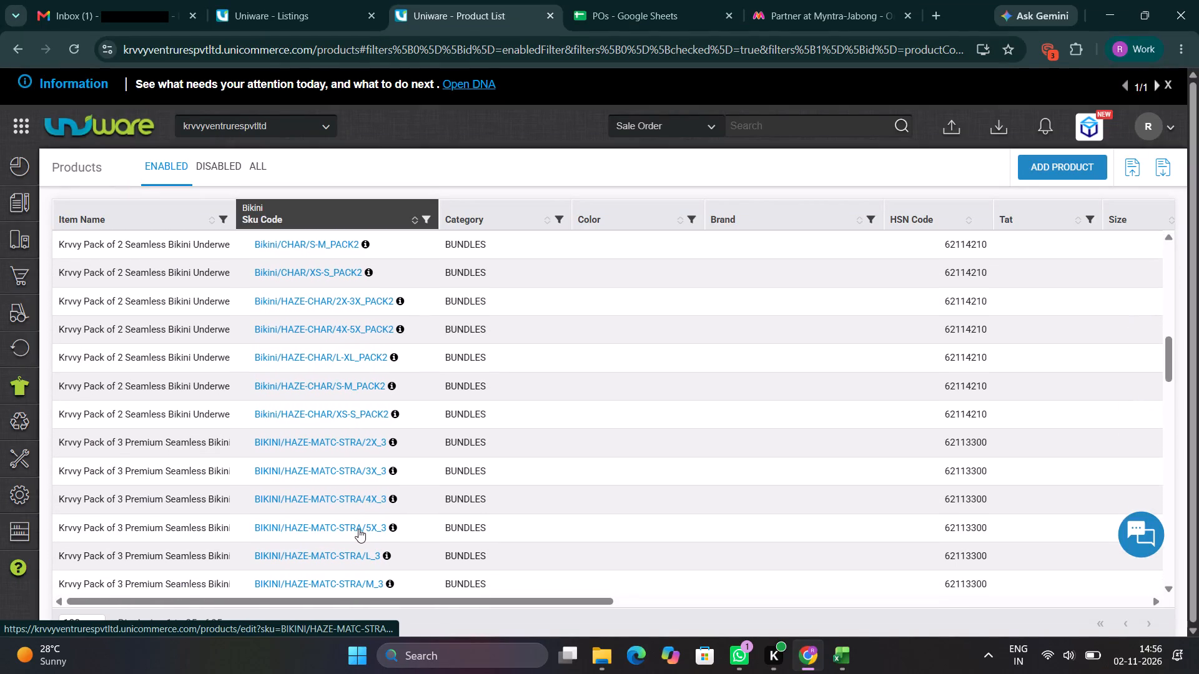
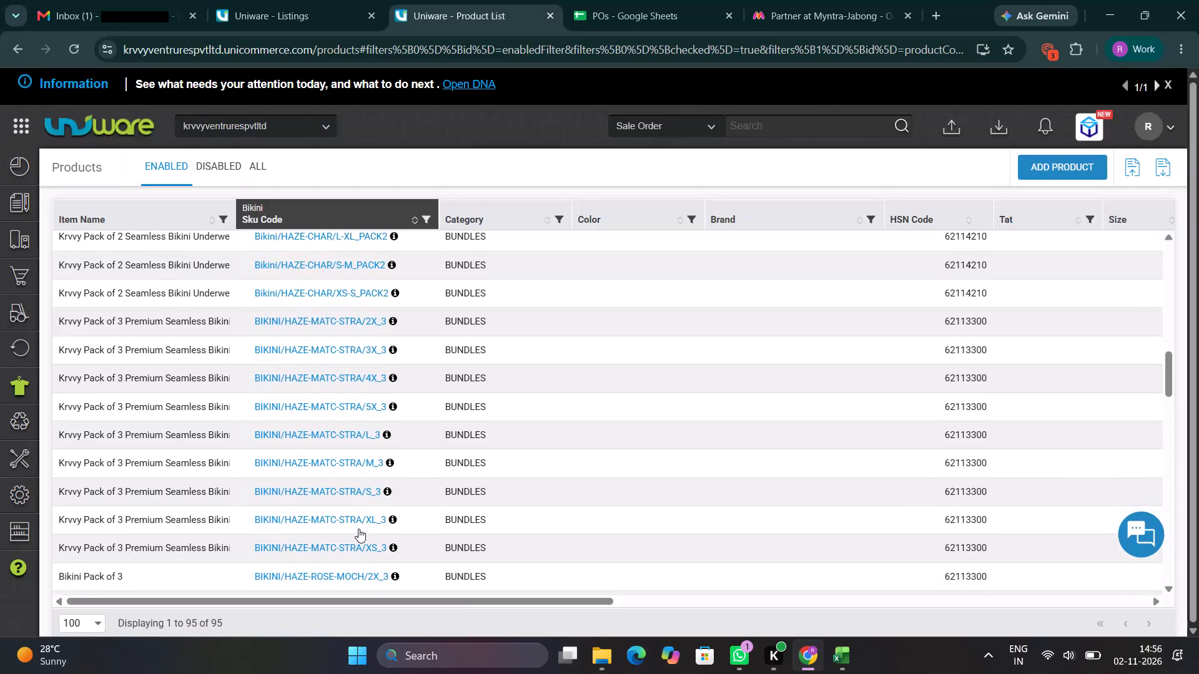
Check the remaining HAZE bundle SKU codes and on into the MATC ones for a pack-of-3 bundle matching HAZE-CAPP-CHAR.
scroll(358, 529, down, 3)
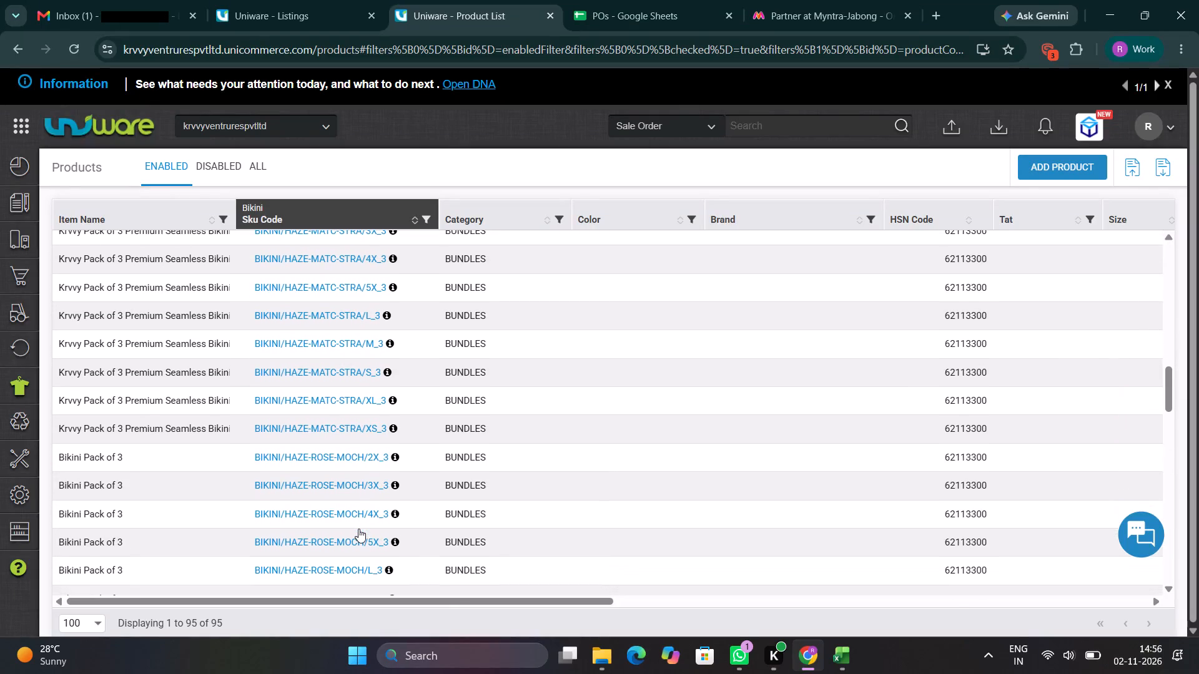
scroll(358, 529, down, 3)
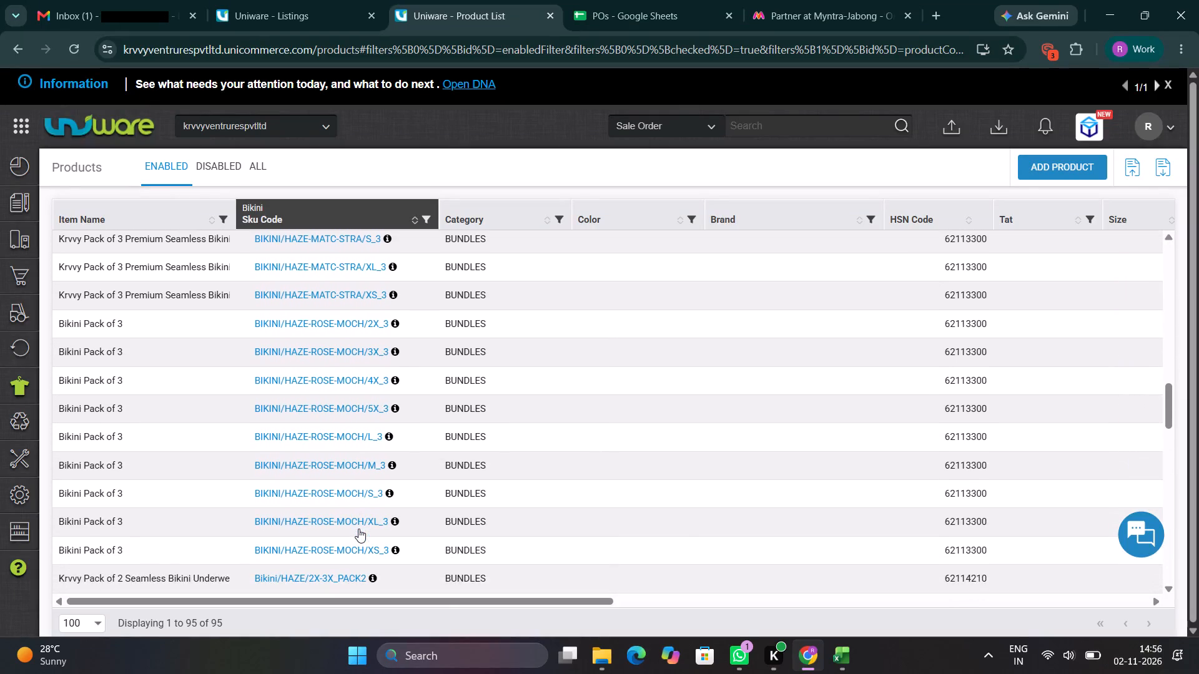
scroll(358, 529, down, 3)
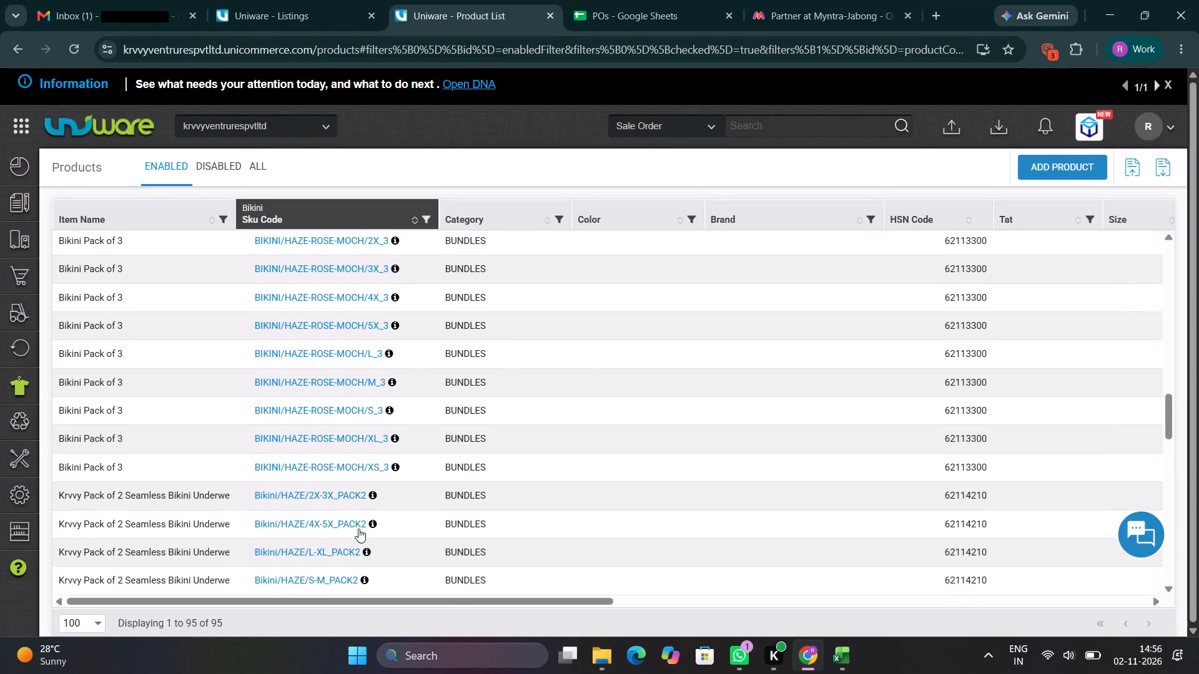
scroll(358, 529, down, 2)
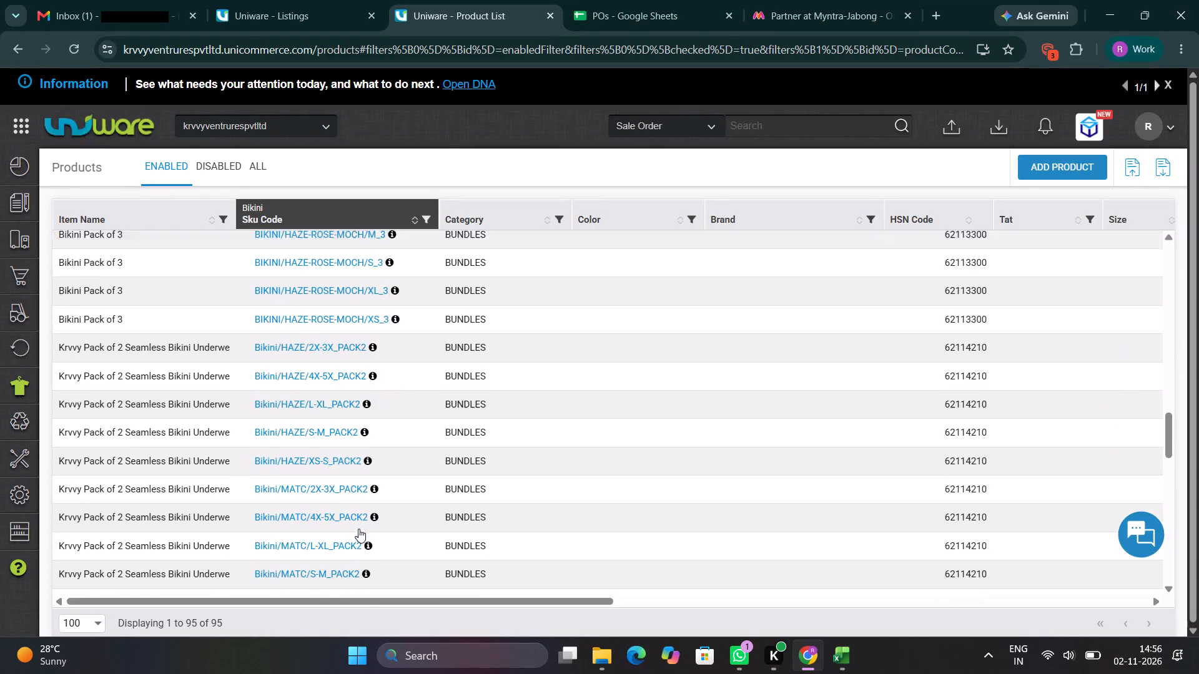
scroll(358, 529, down, 1)
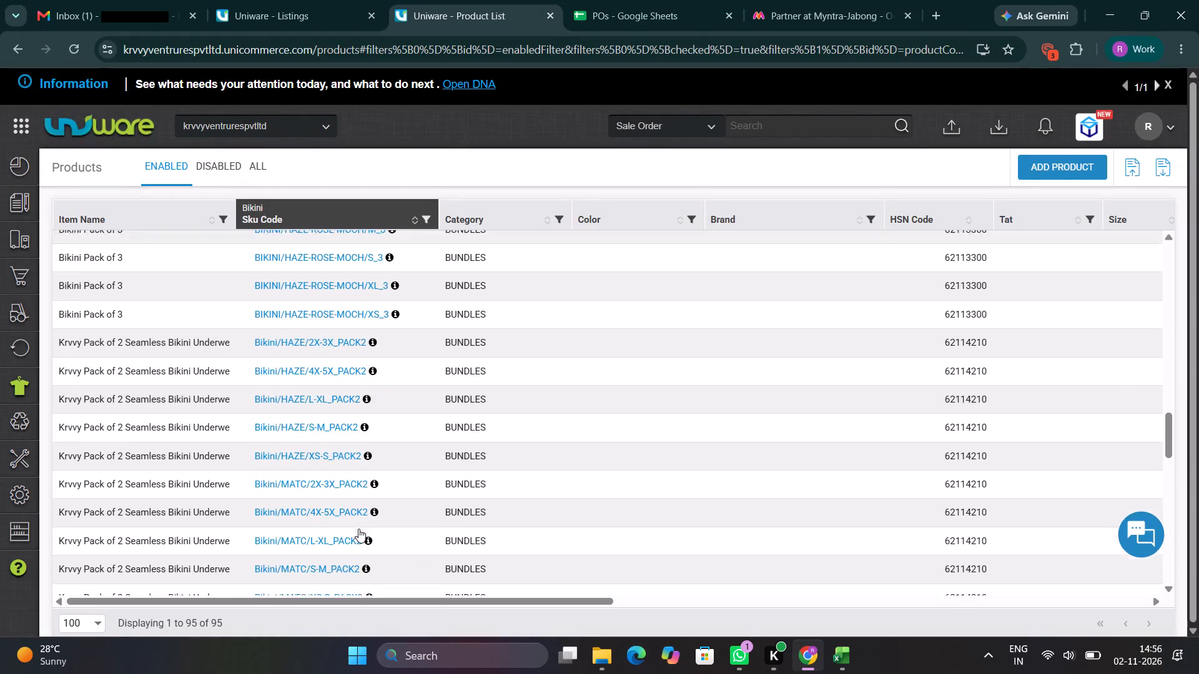
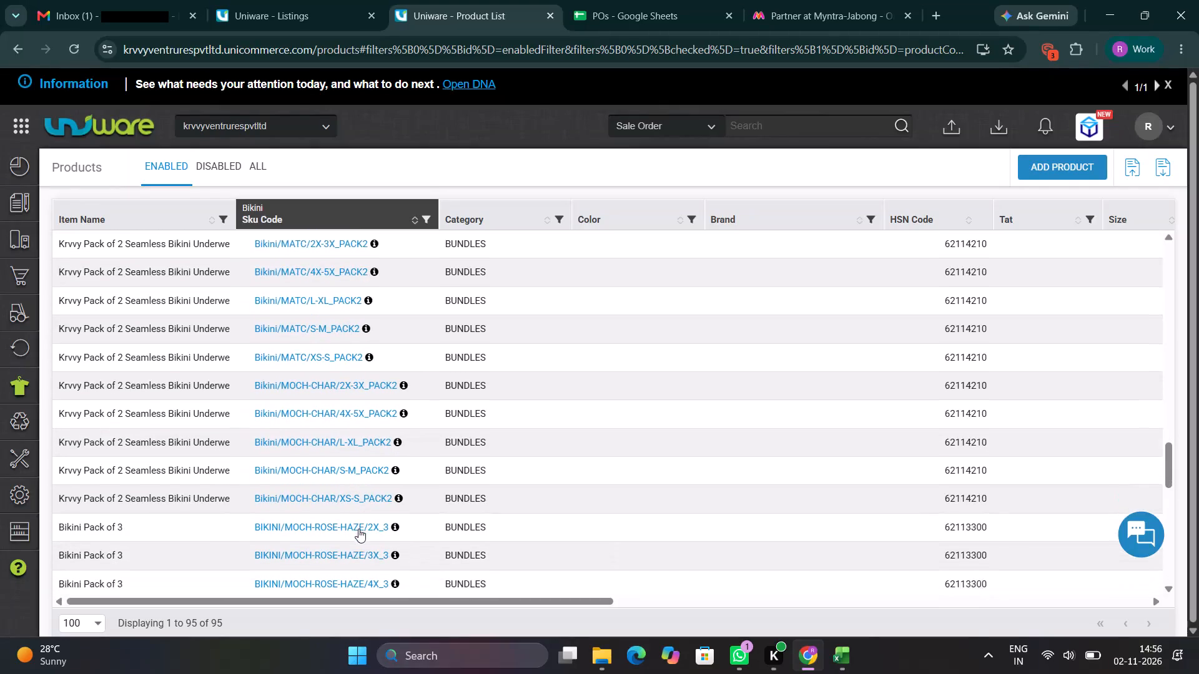
Check the remaining bikini bundle SKU codes, from MOCH-ROSE-HAZE through the STRA ones, for a pack-of-3 bundle matching HAZE-CAPP-CHAR.
scroll(358, 529, down, 3)
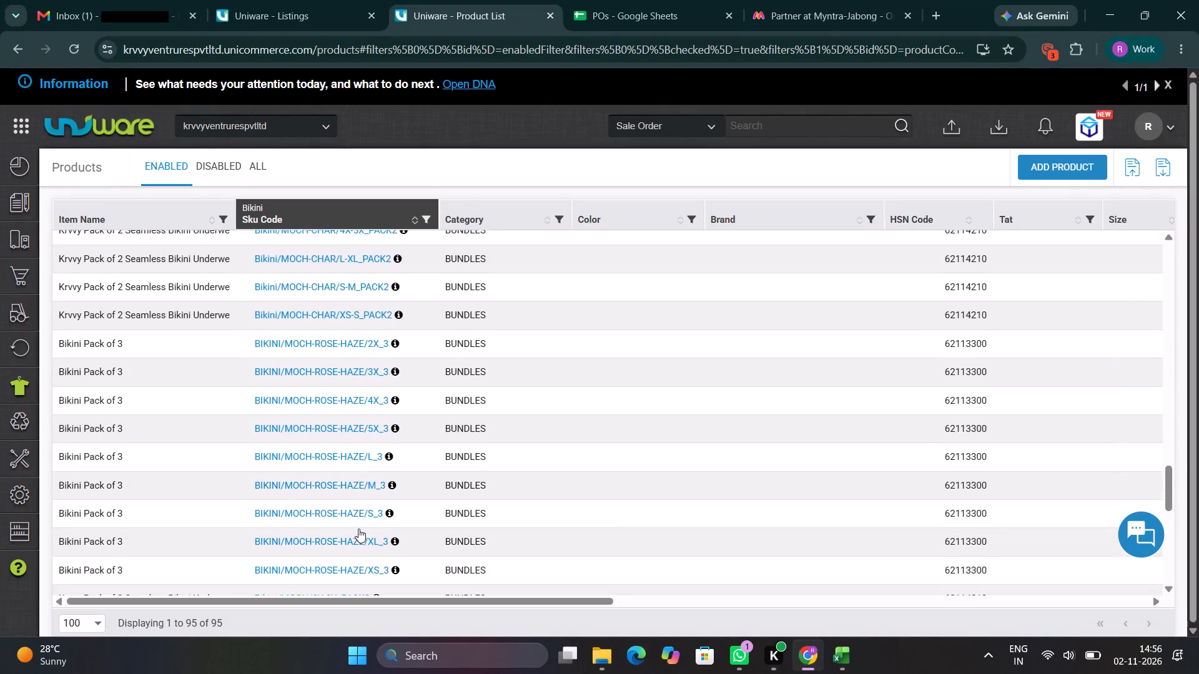
scroll(358, 529, down, 2)
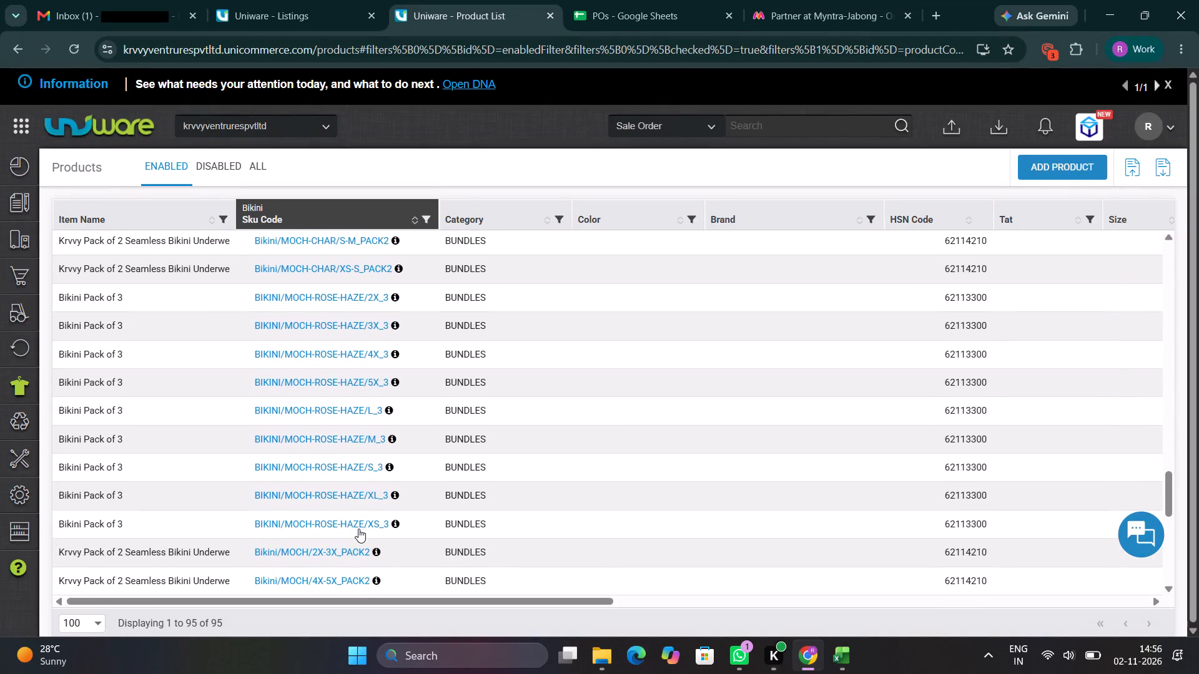
scroll(358, 529, down, 2)
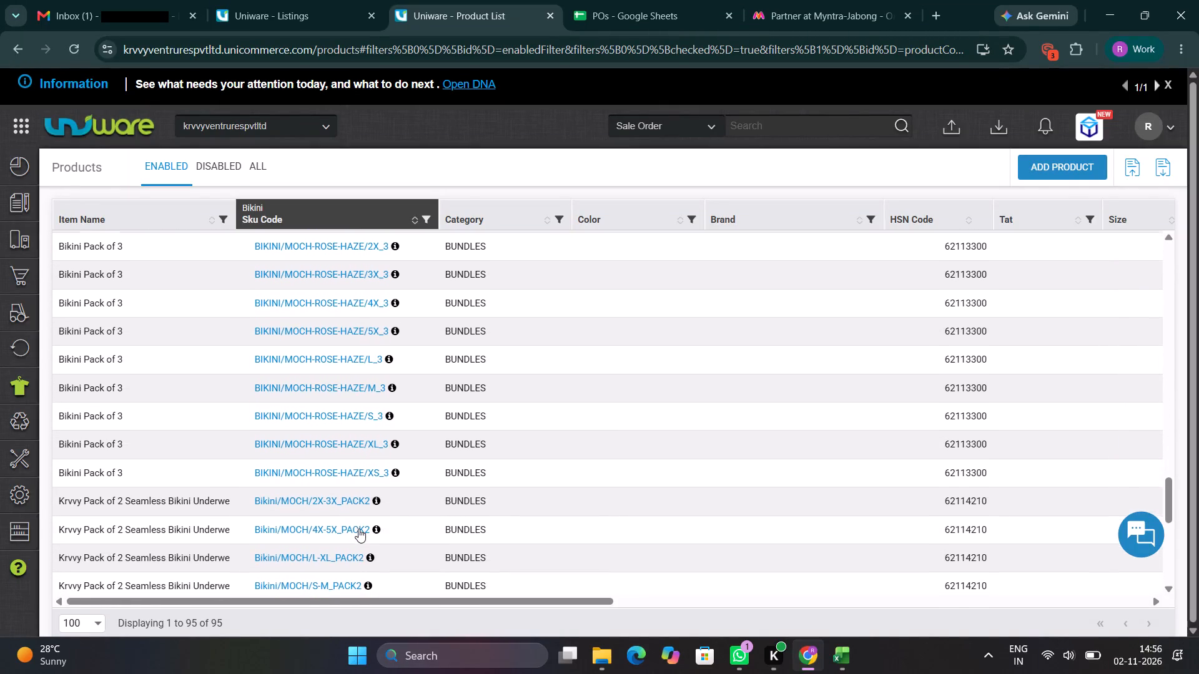
scroll(358, 529, down, 3)
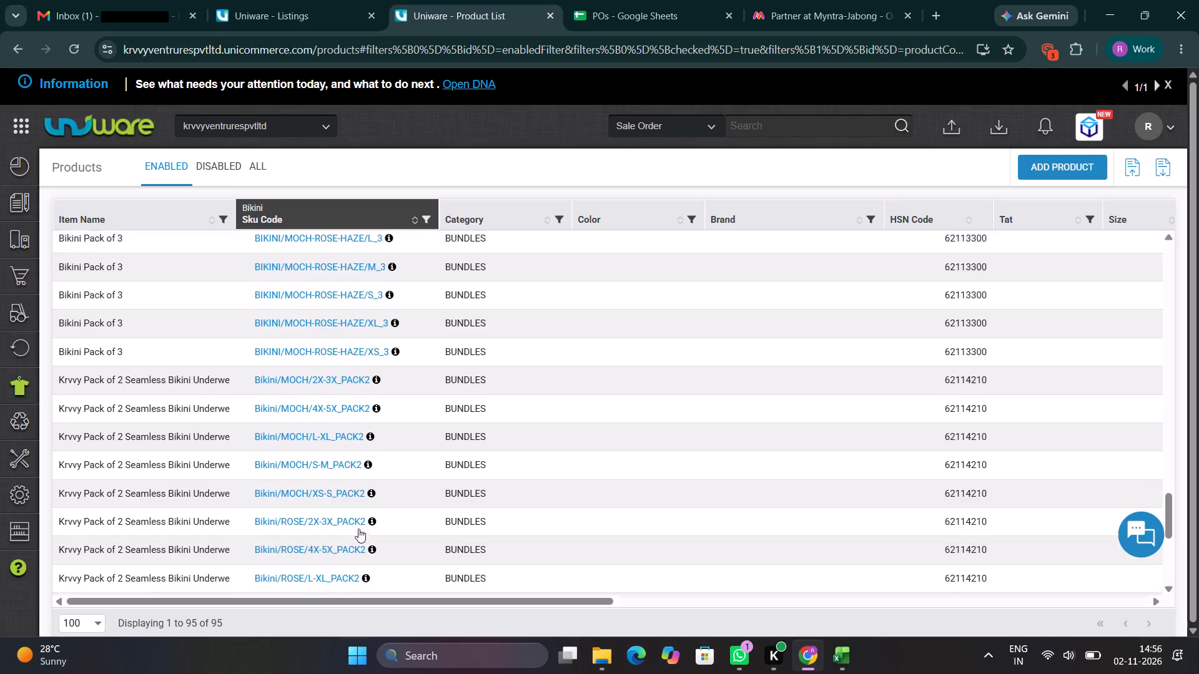
scroll(358, 529, down, 5)
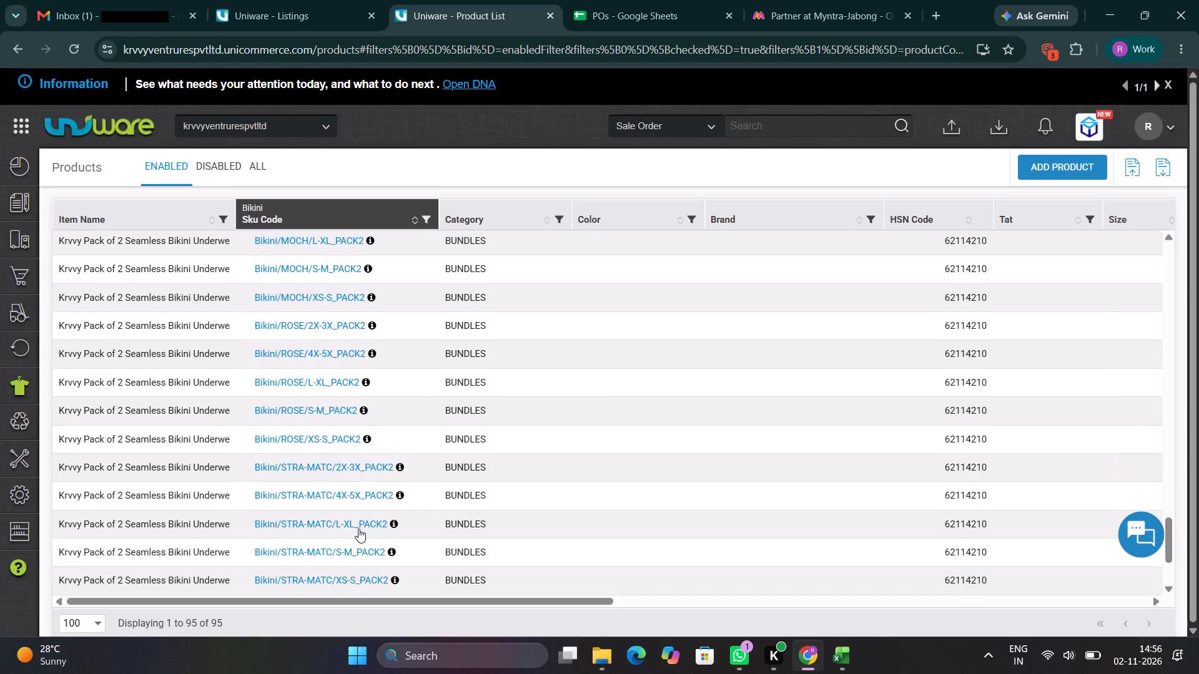
scroll(358, 529, down, 6)
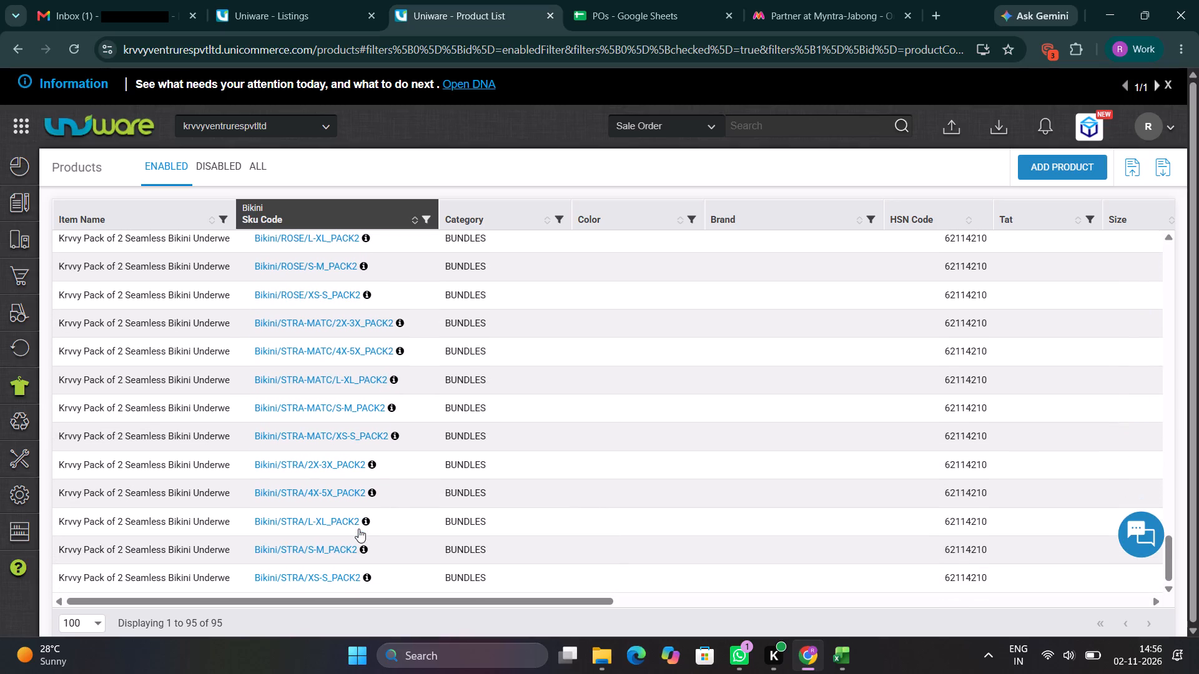
scroll(358, 529, down, 1)
Leave the product list and return to the Uniware dashboard overview.
click(88, 107)
click(101, 135)
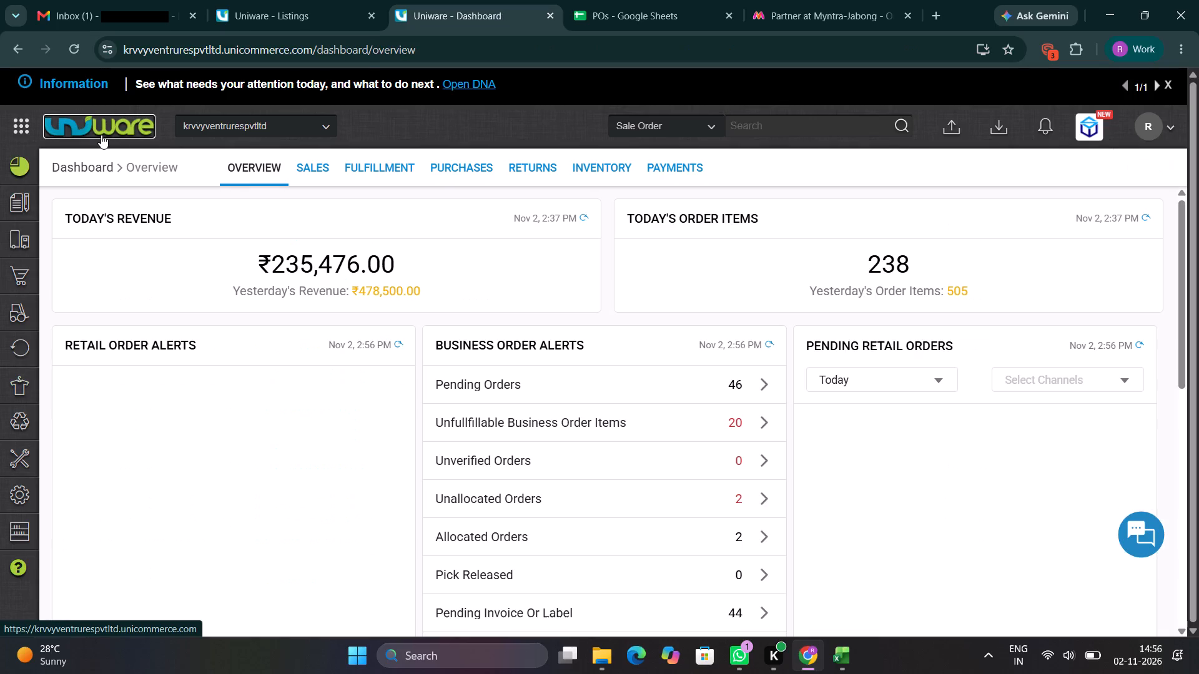
Switch to the File Explorer window showing the uniware template folder.
key(alt+Tab)
key(alt+Tab)
key(alt+Tab)
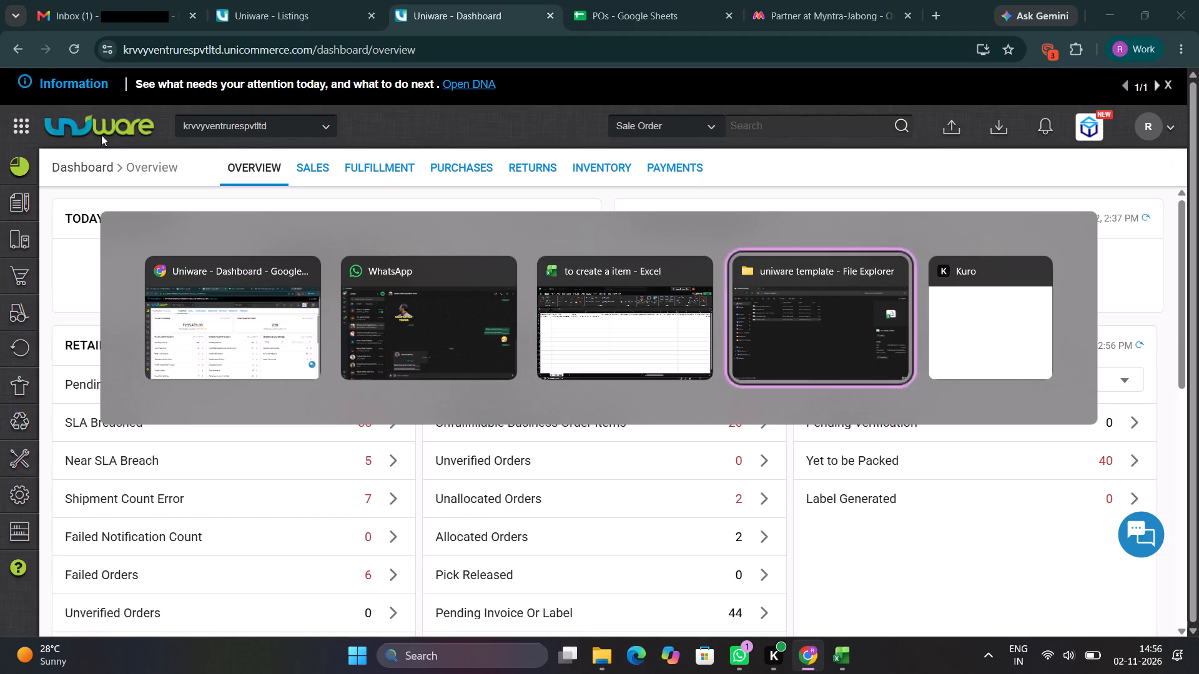
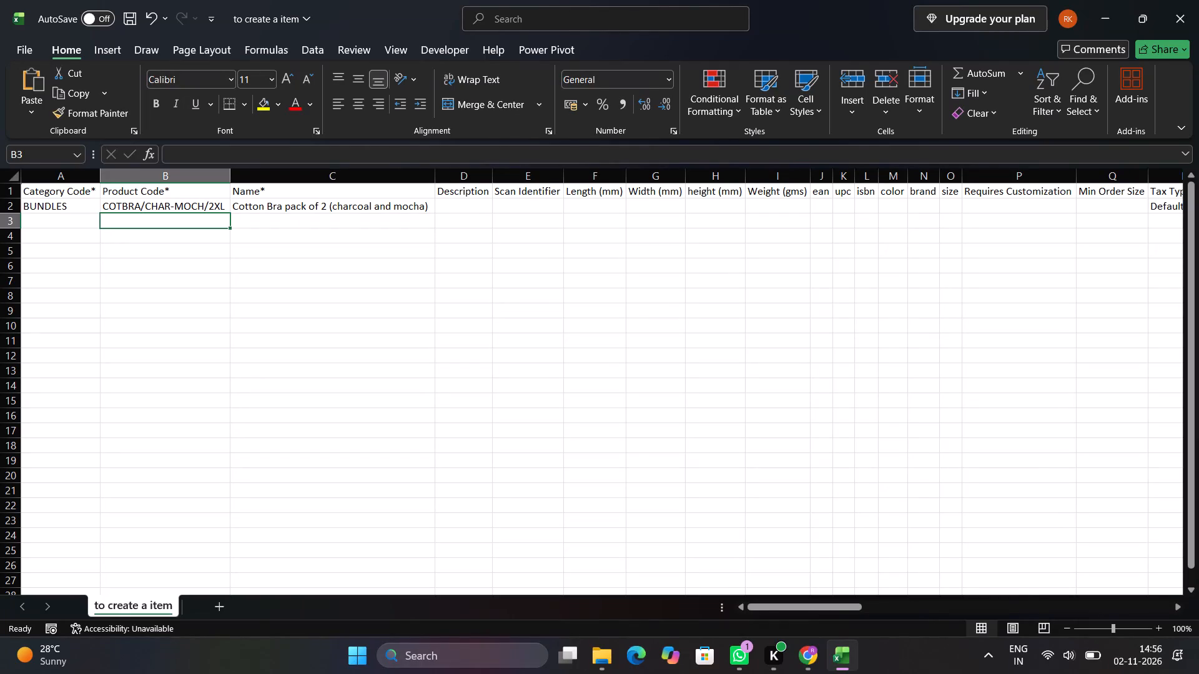
Paste the product code BIKINI/HAZE-CAPP-CHAR/XS-S into row 3 and autofit the Product Code column to its contents.
double_click(171, 223)
key(ctrl+v)
key(Tab)
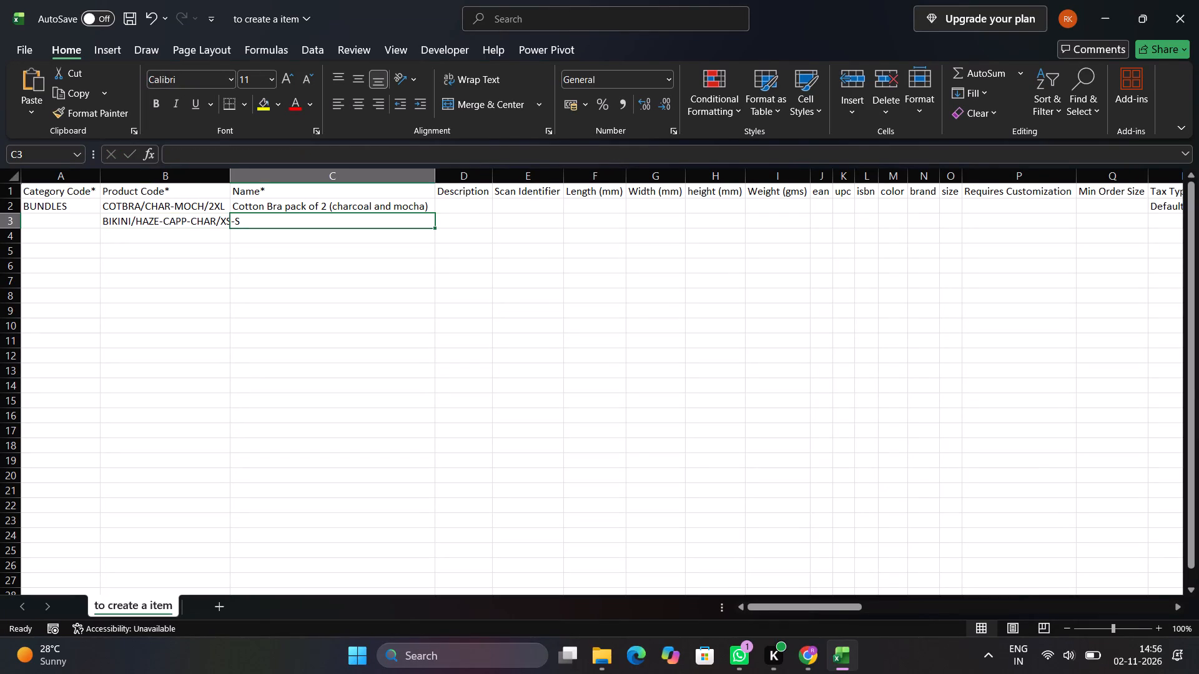
double_click(227, 178)
key(Up)
key(Right)
key(Down)
key(Left)
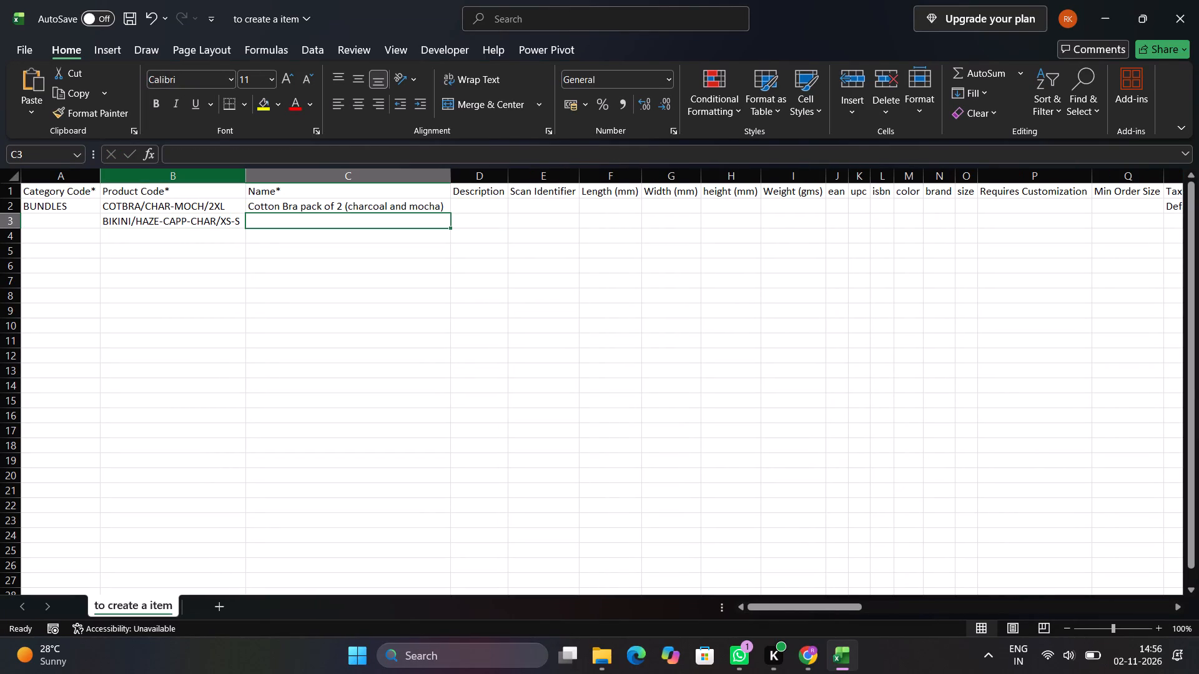
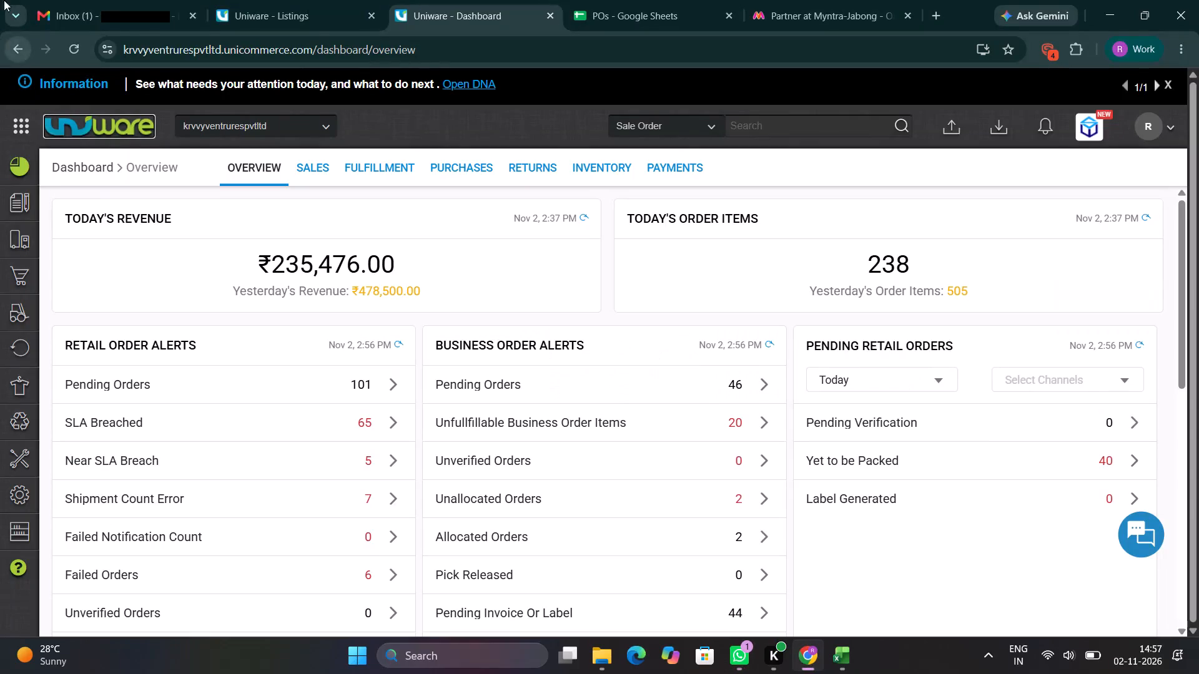
In Uniware's unlinked listings, widen the Product Name on Channel column and copy the XS-S listing's name without its size suffix.
click(260, 1)
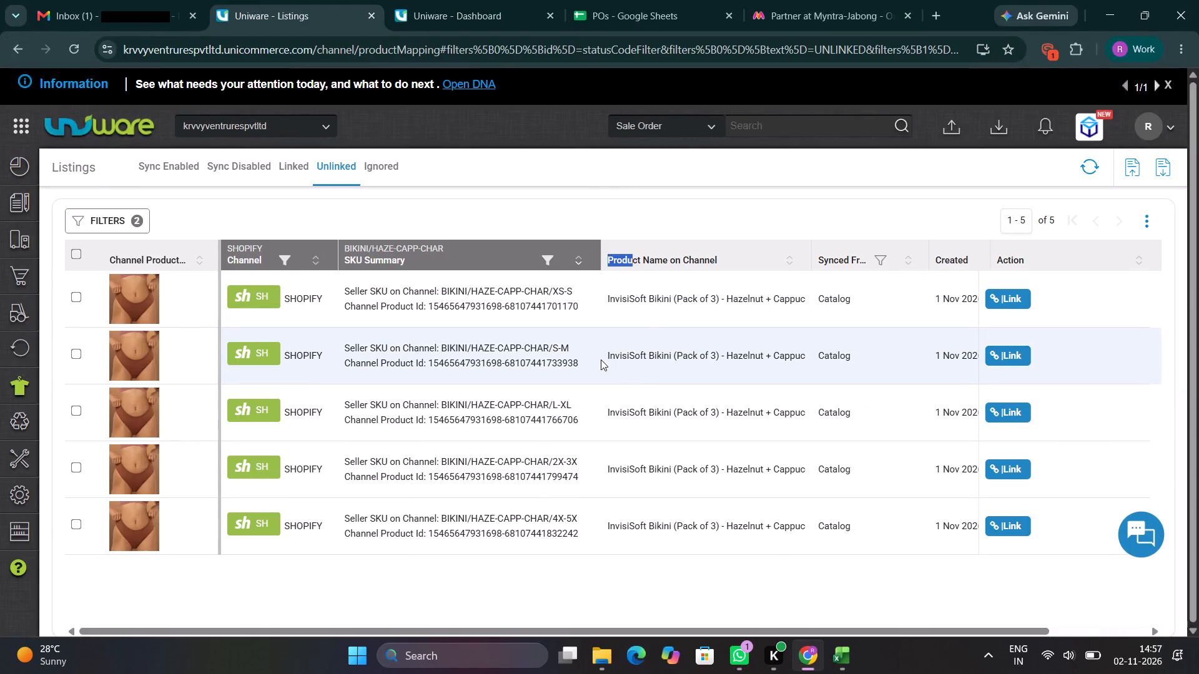
scroll(601, 359, left, 2)
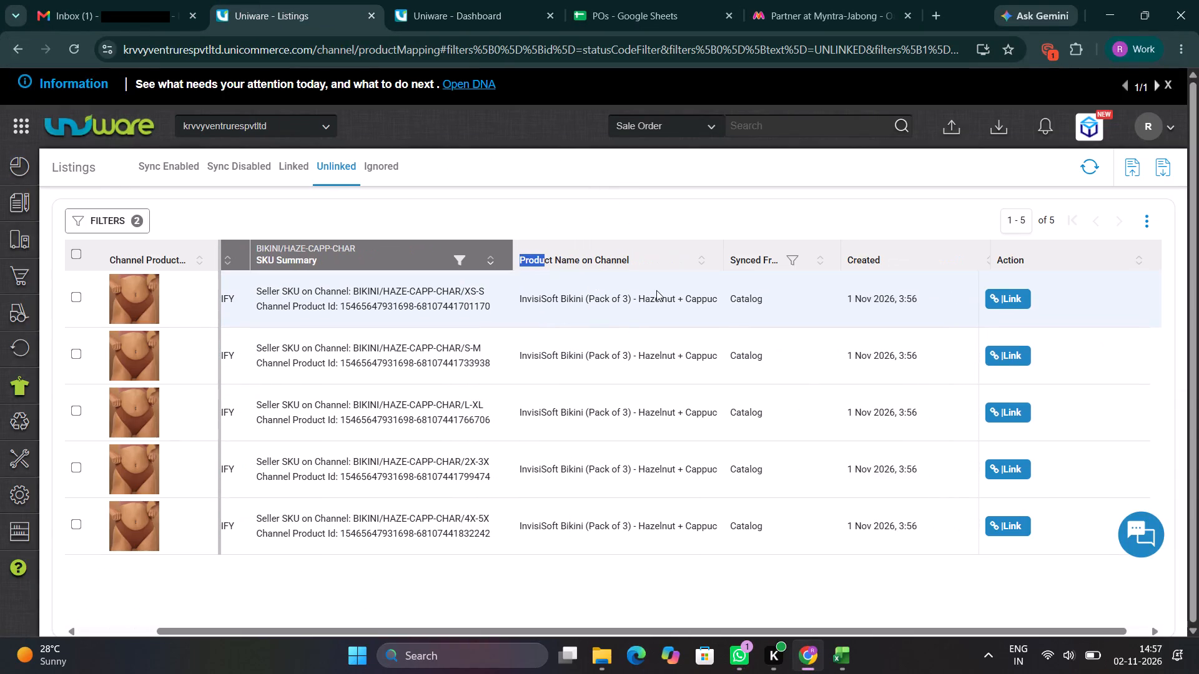
drag(719, 256, 816, 261)
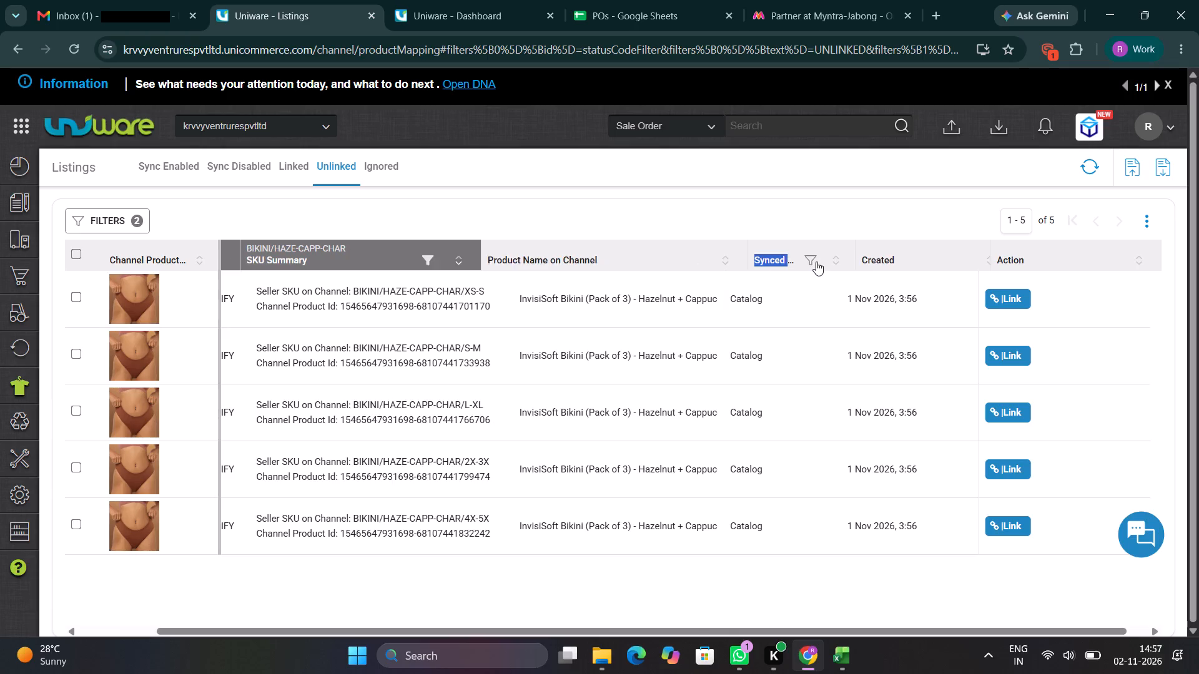
drag(816, 261, 993, 308)
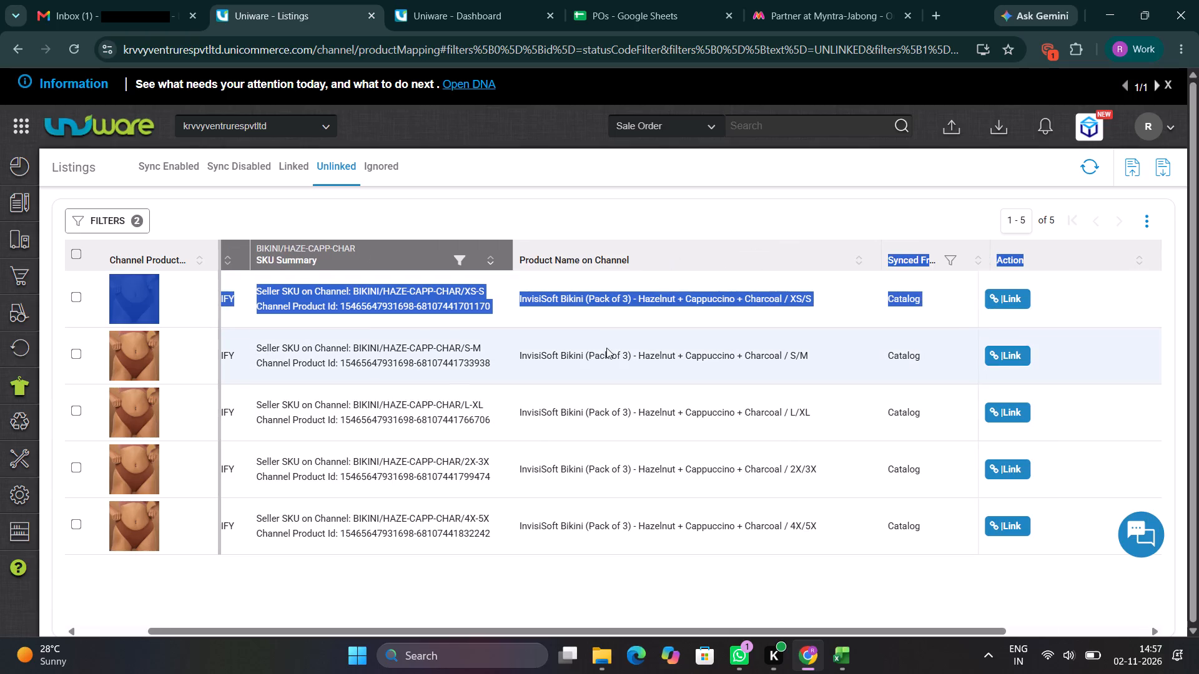
click(608, 313)
drag(518, 301, 782, 313)
key(ctrl+c)
In the Excel item template, paste InvisiSoft Bikini (Pack of 3) - Hazelnut + Cappuccino + Charcoal as row 3's Name, returning to its Product Code.
key(alt+Tab)
key(alt+Tab)
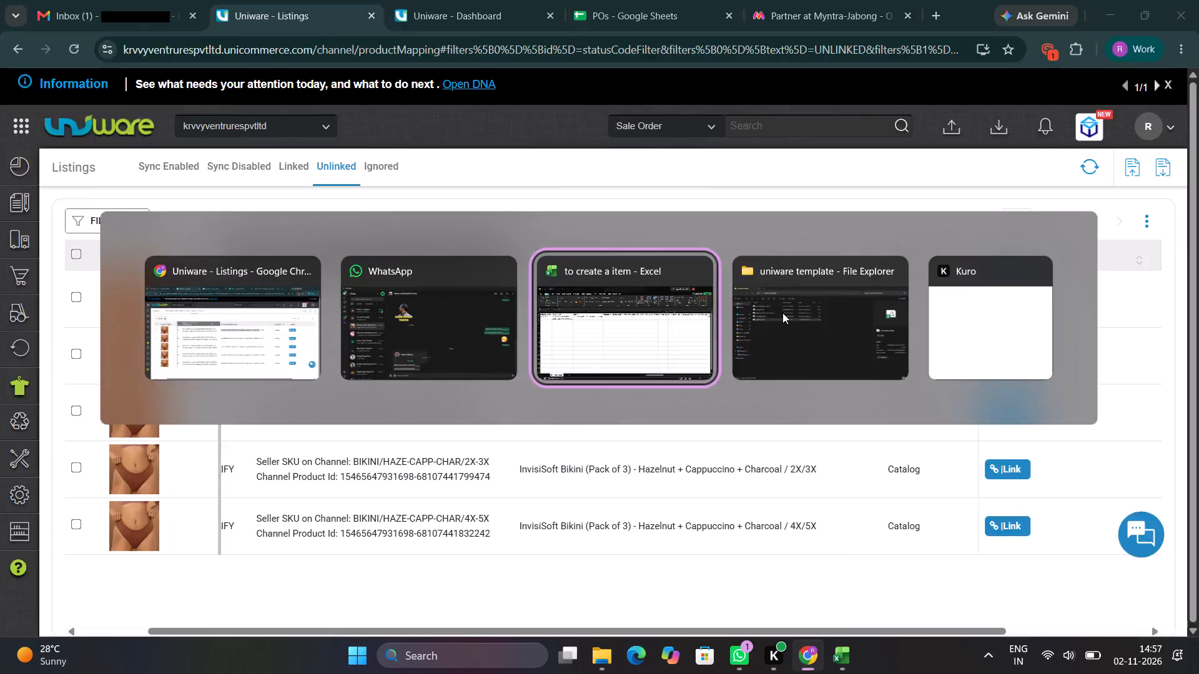
key(ctrl+v)
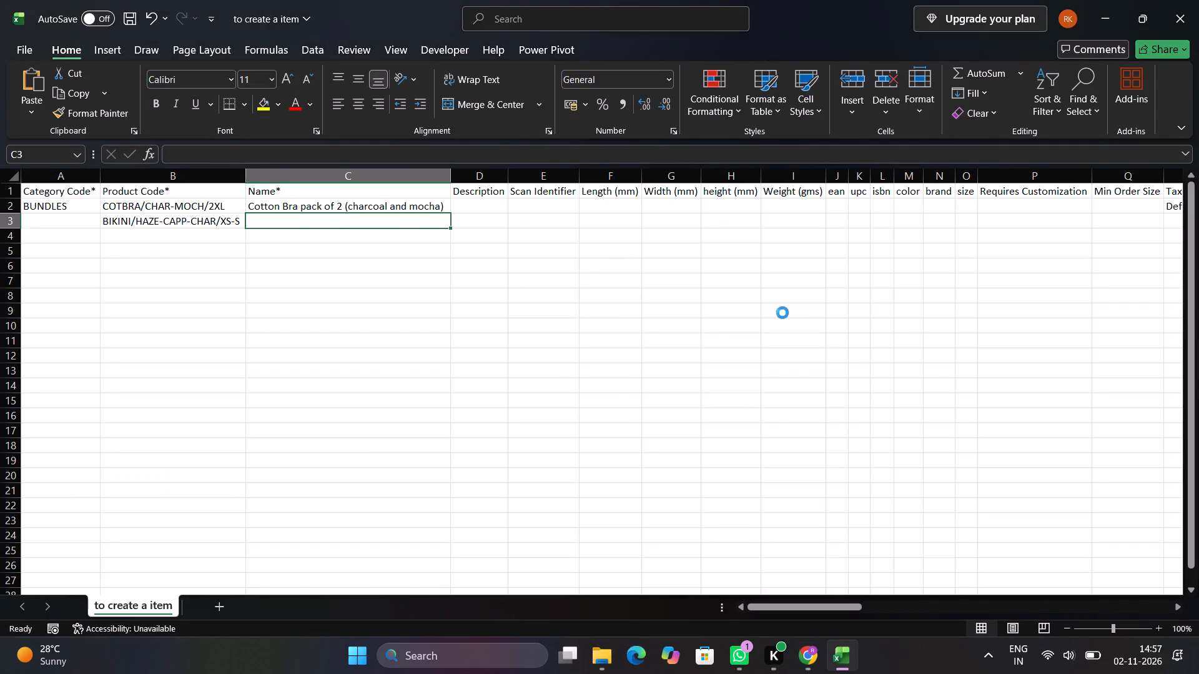
key(ctrl+z)
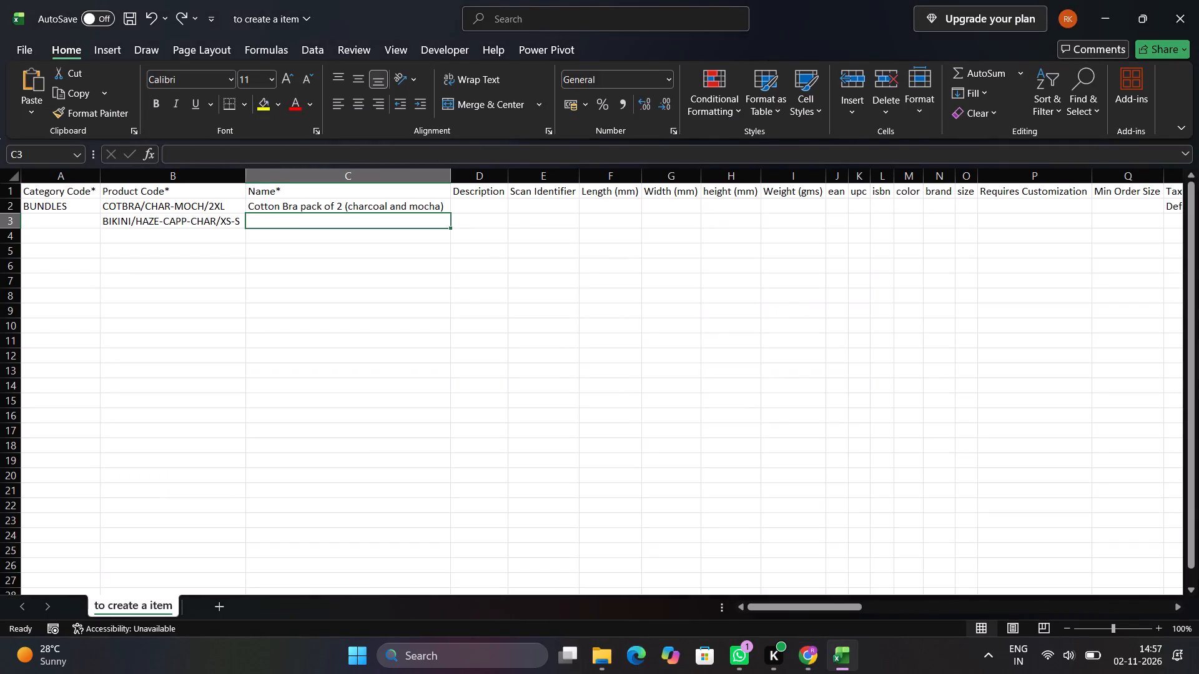
double_click(334, 220)
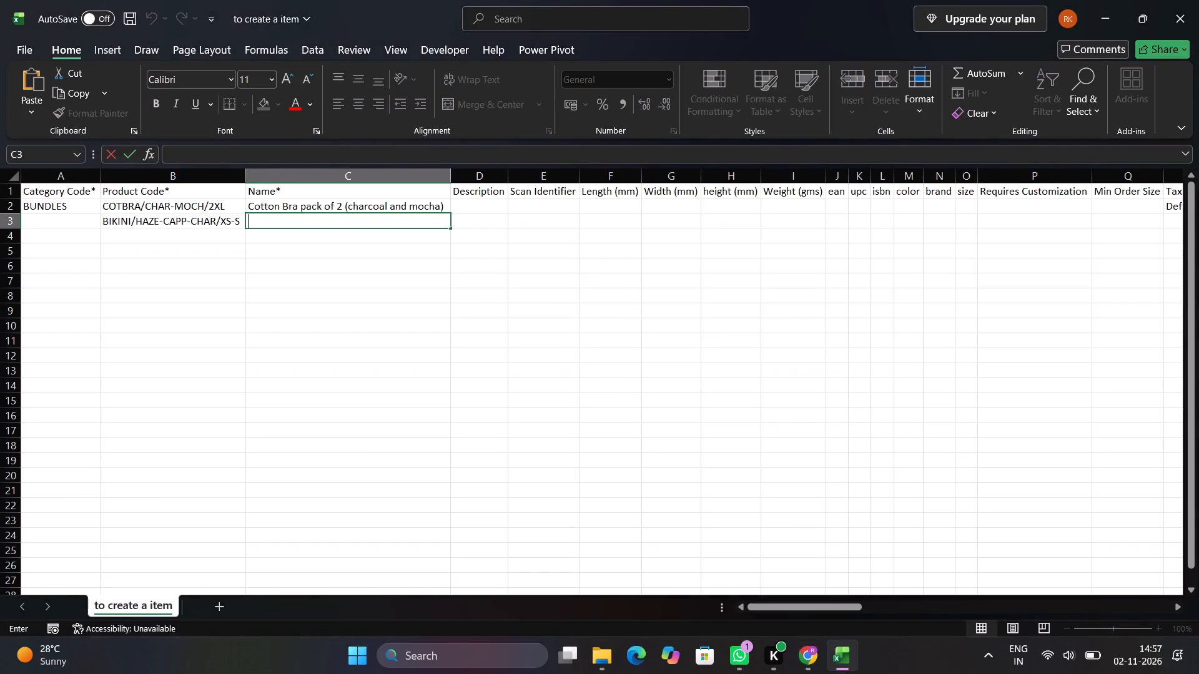
key(ctrl+v)
key(Tab)
key(Left)
key(Left)
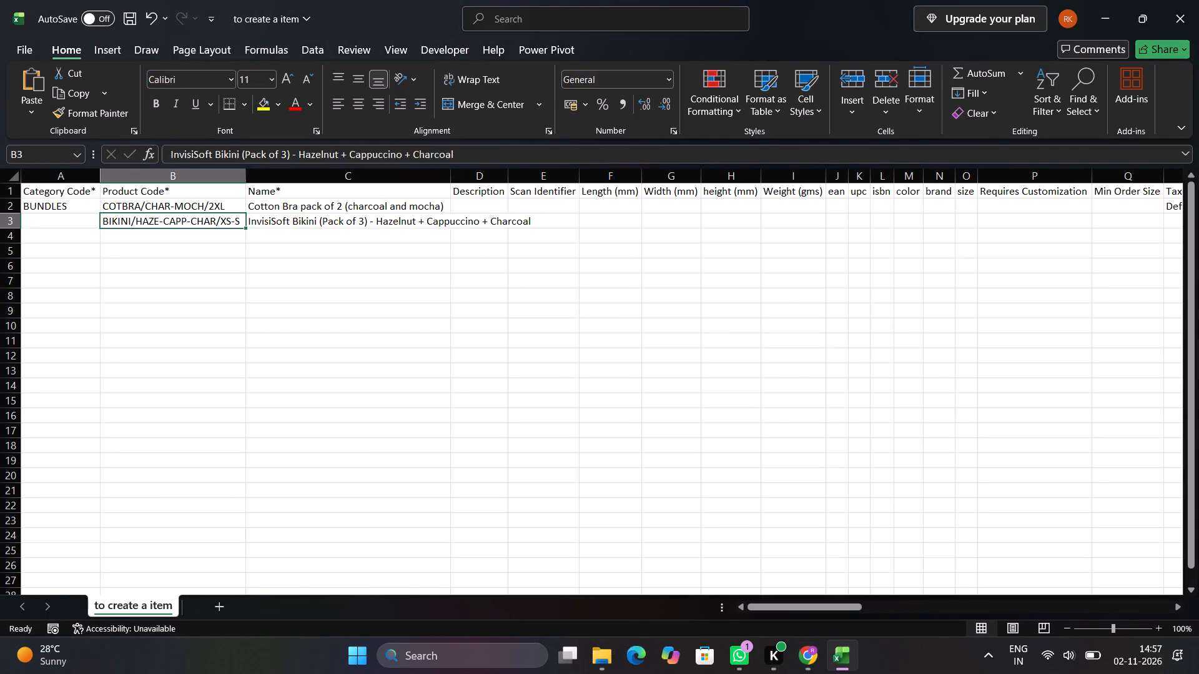
key(Down)
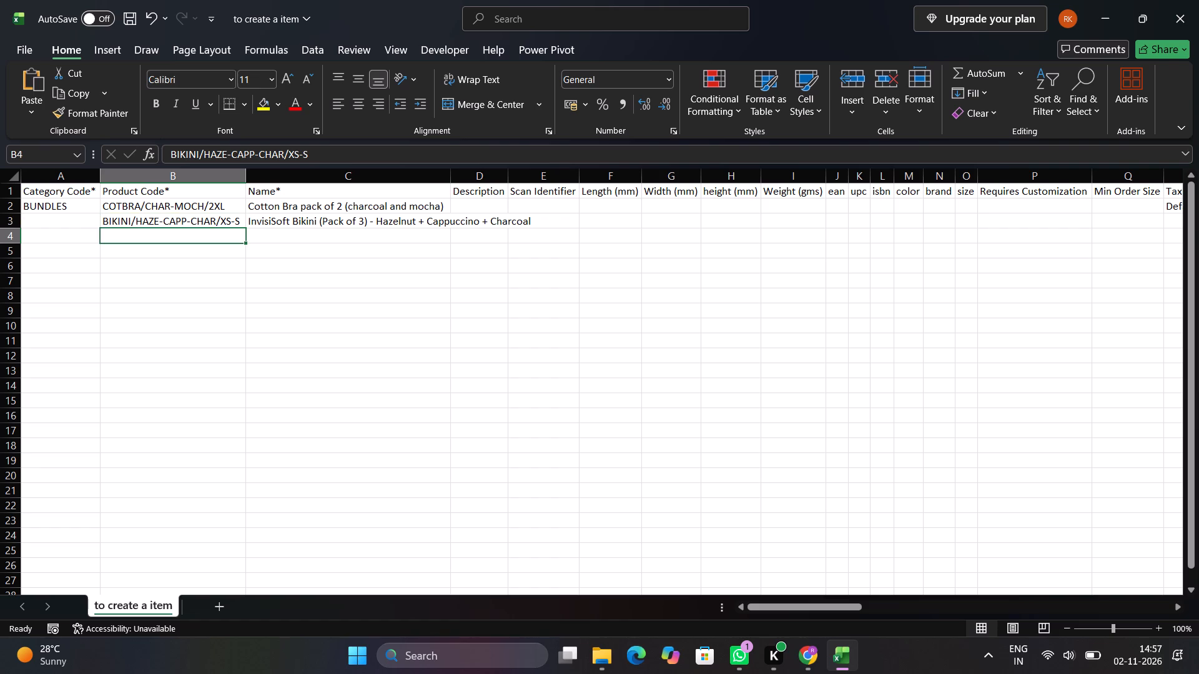
key(Up)
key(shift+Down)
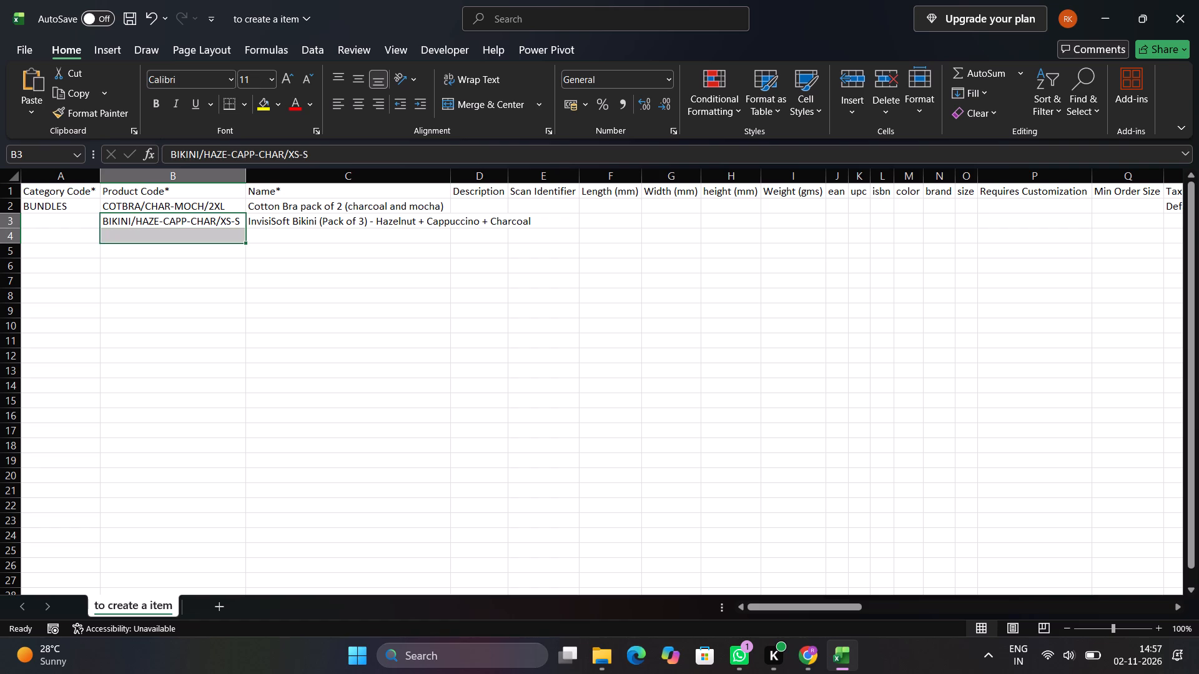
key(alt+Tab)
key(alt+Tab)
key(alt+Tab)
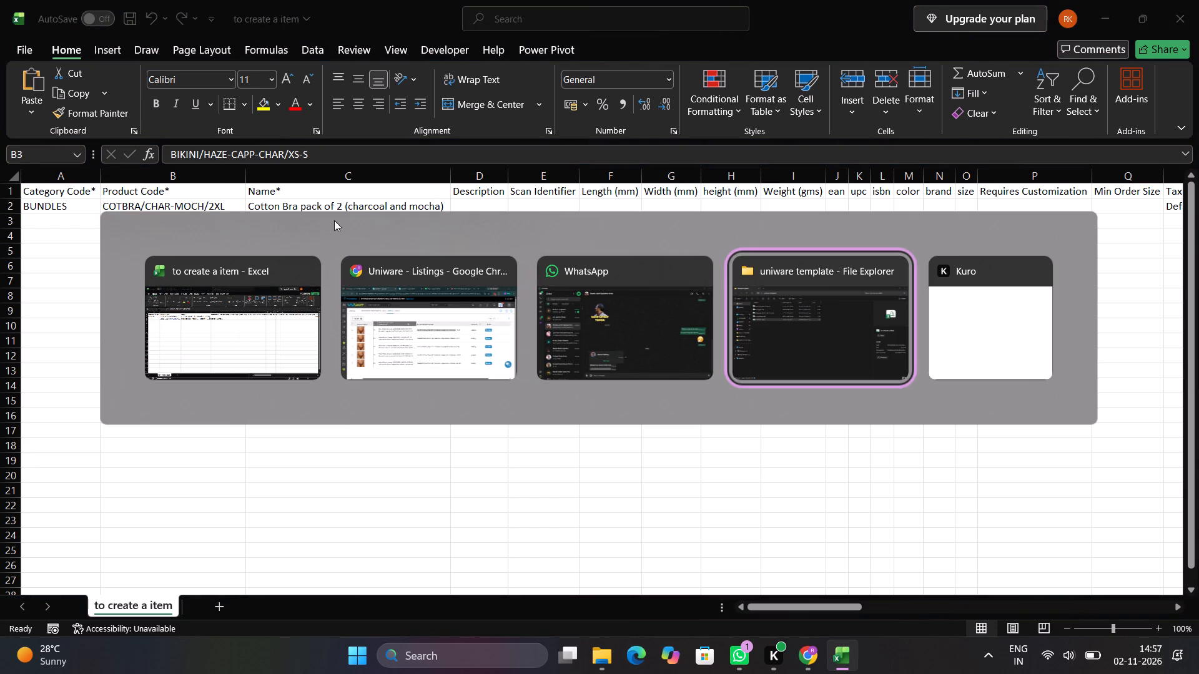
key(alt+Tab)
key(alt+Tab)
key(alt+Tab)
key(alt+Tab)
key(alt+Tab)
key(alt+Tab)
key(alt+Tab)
Fill the product code BIKINI/HAZE-CAPP-CHAR/XS-S down from row 3 through row 8.
key(Down)
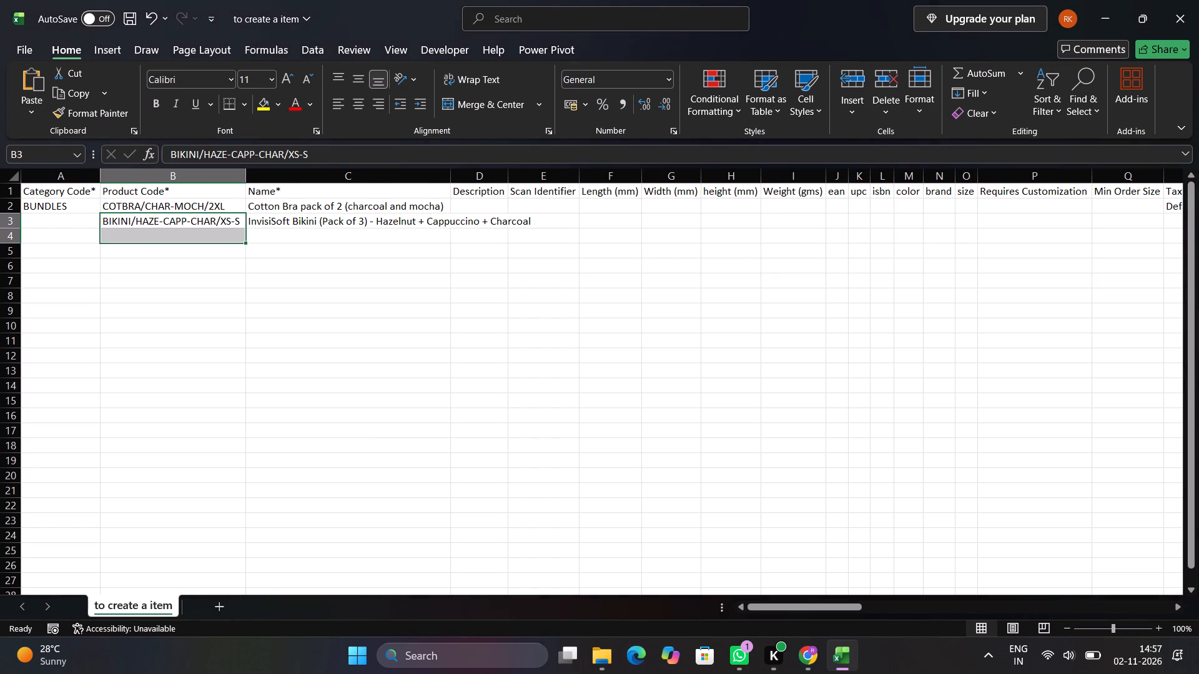
key(Up)
key(shift+Down)
key(shift+Down)
key(shift+Down)
key(shift+Down)
key(shift+Down)
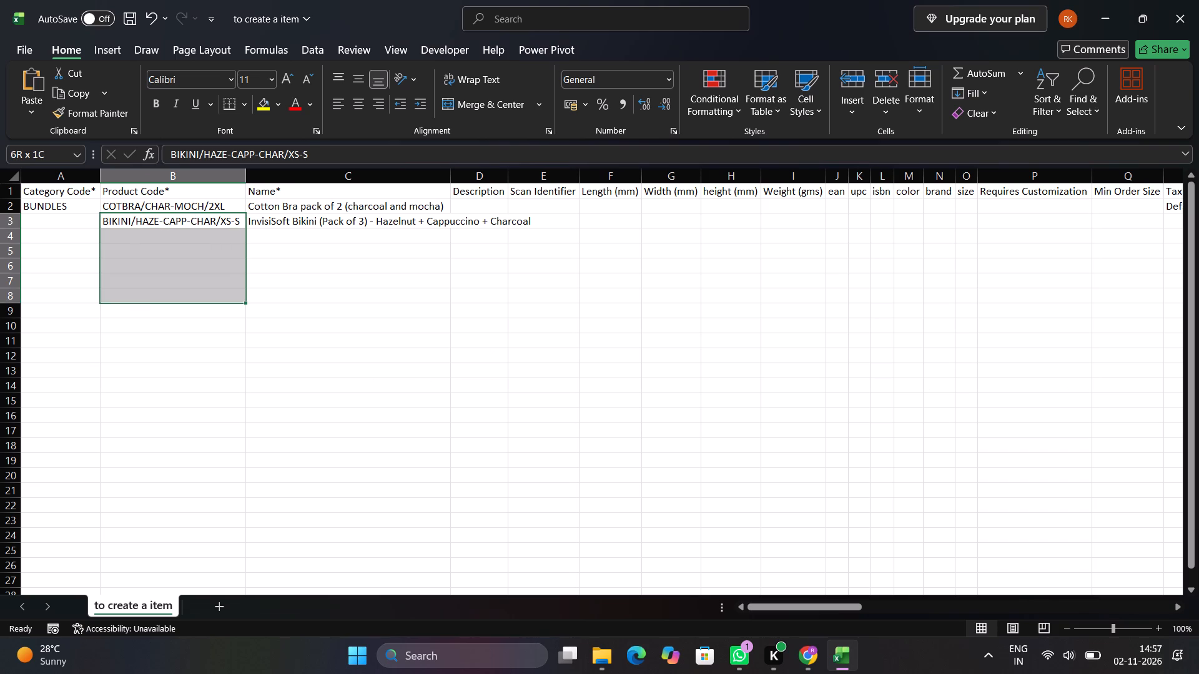
key(ctrl+d)
Change the size suffix in row 4 so its product code reads BIKINI/HAZE-CAPP-CHAR/S-M, in capitals.
key(Up)
key(Down)
key(Down)
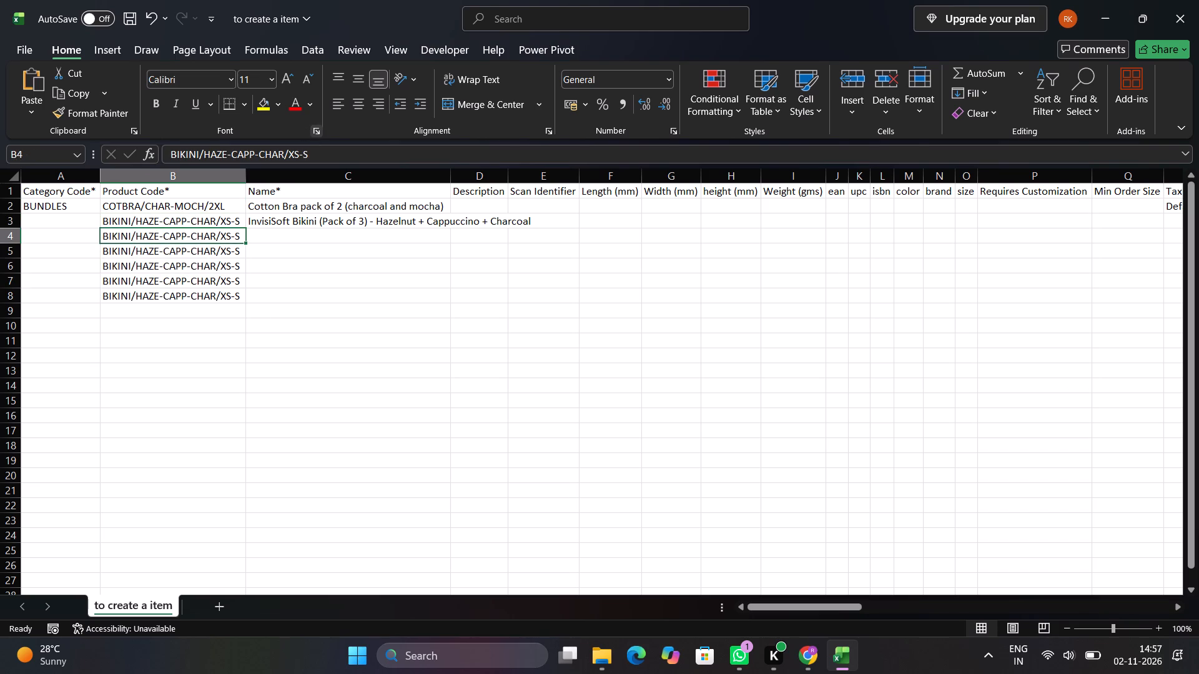
click(317, 149)
key(BackSpace)
key(BackSpace)
key(BackSpace)
key(BackSpace)
key(BackSpace)
text(s-m)
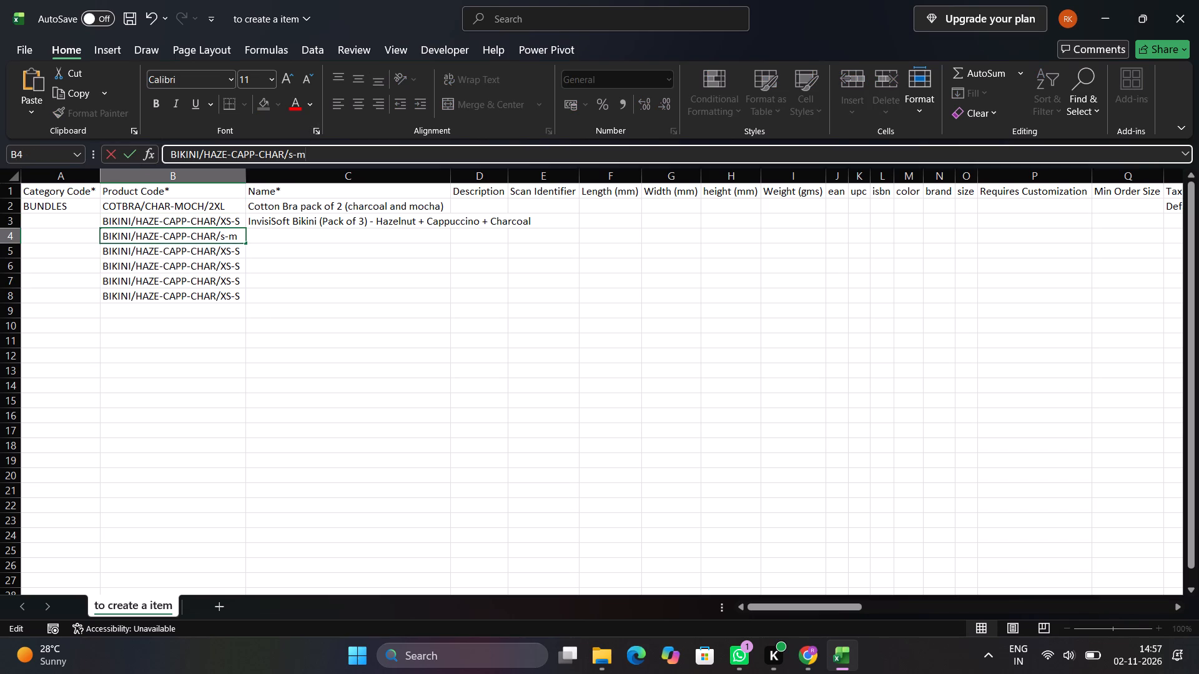
key(BackSpace)
key(BackSpace)
key(BackSpace)
text(S-M)
key(Return)
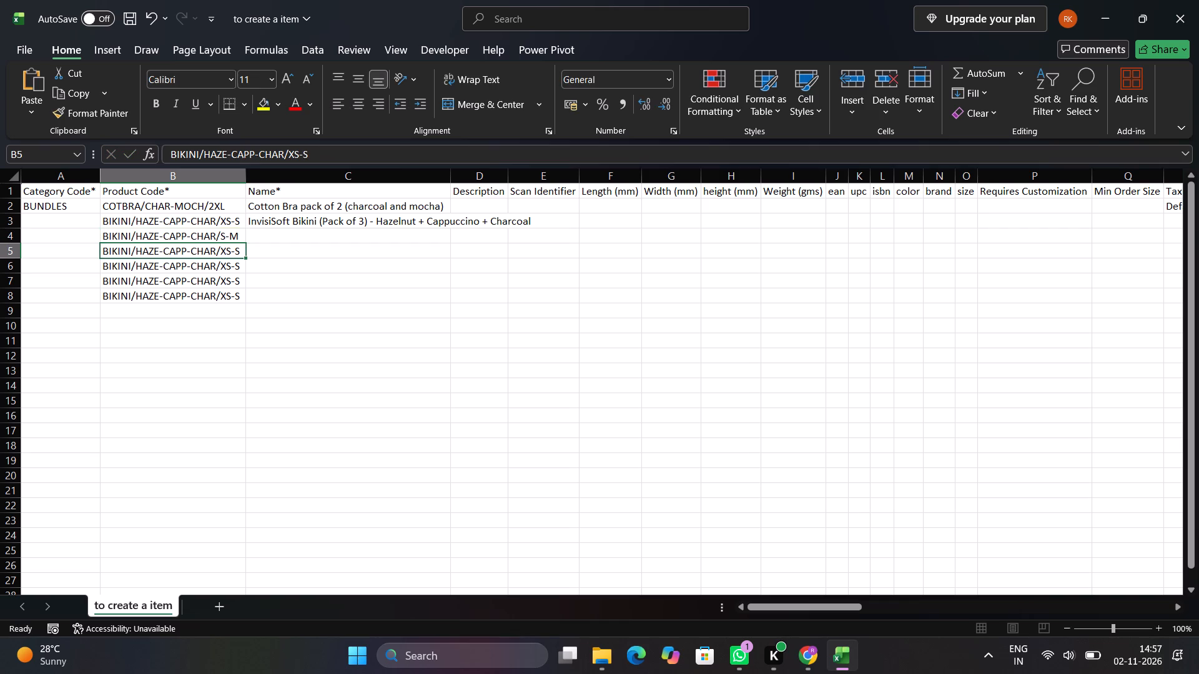
Change the size suffix in row 5 so its product code reads BIKINI/HAZE-CAPP-CHAR/L-XL.
click(317, 149)
key(BackSpace)
key(BackSpace)
key(BackSpace)
key(BackSpace)
text(L-XL)
key(Return)
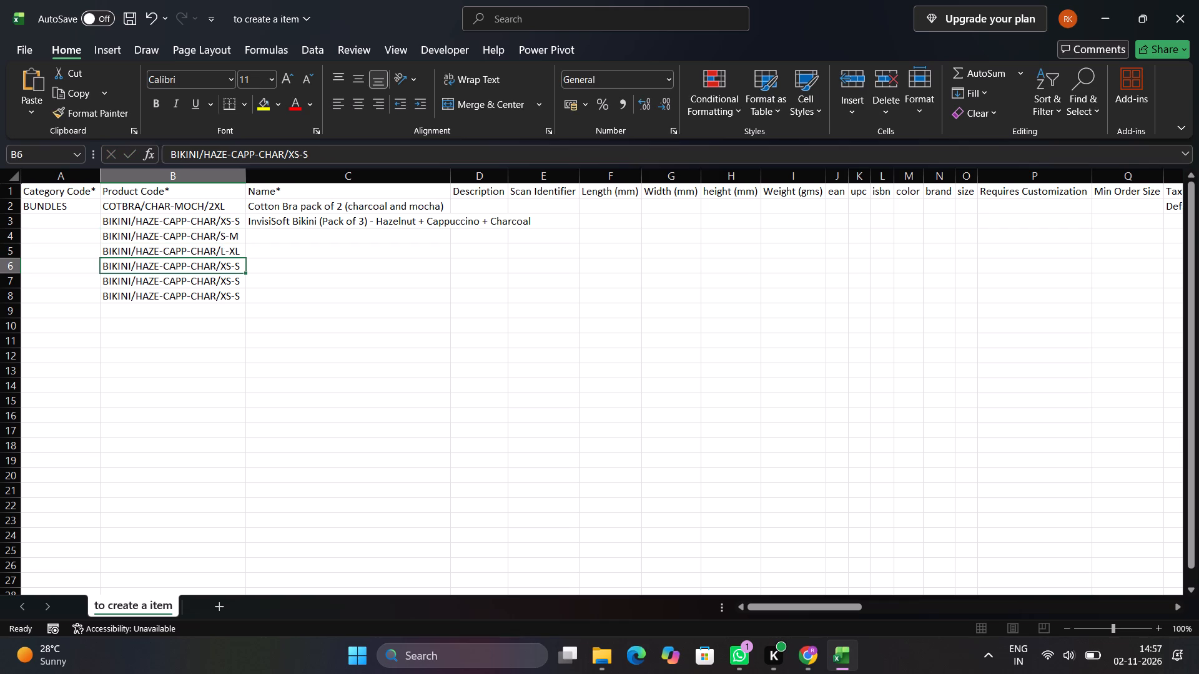
Change the size suffix in row 6 so its product code reads BIKINI/HAZE-CAPP-CHAR/2X-3X.
click(317, 149)
key(BackSpace)
key(BackSpace)
key(BackSpace)
key(BackSpace)
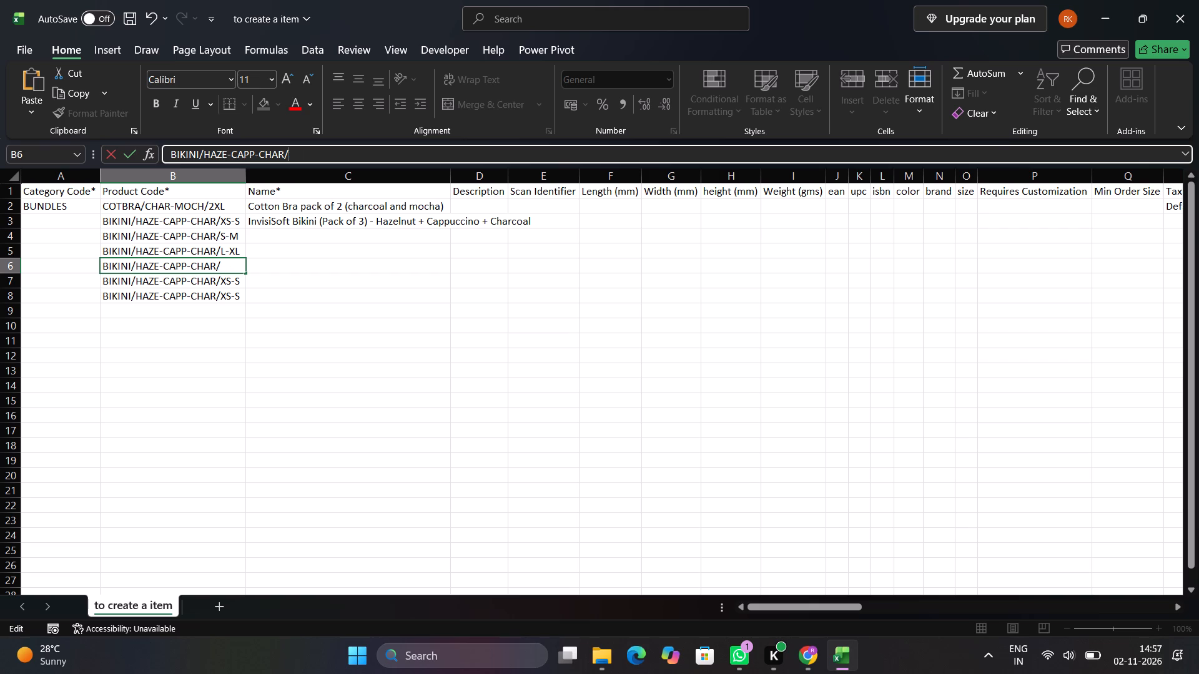
text(2X-)
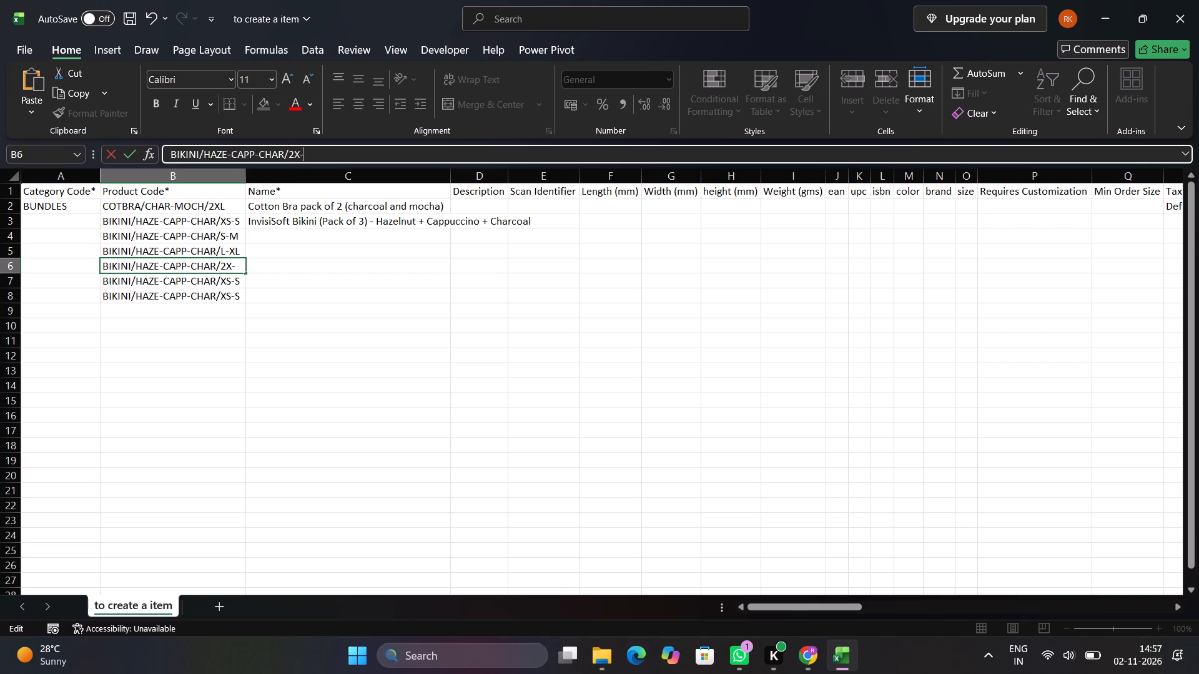
text(3X)
key(Return)
Change the size suffix in row 7 so its product code reads BIKINI/HAZE-CAPP-CHAR/4X-5X.
click(317, 149)
key(BackSpace)
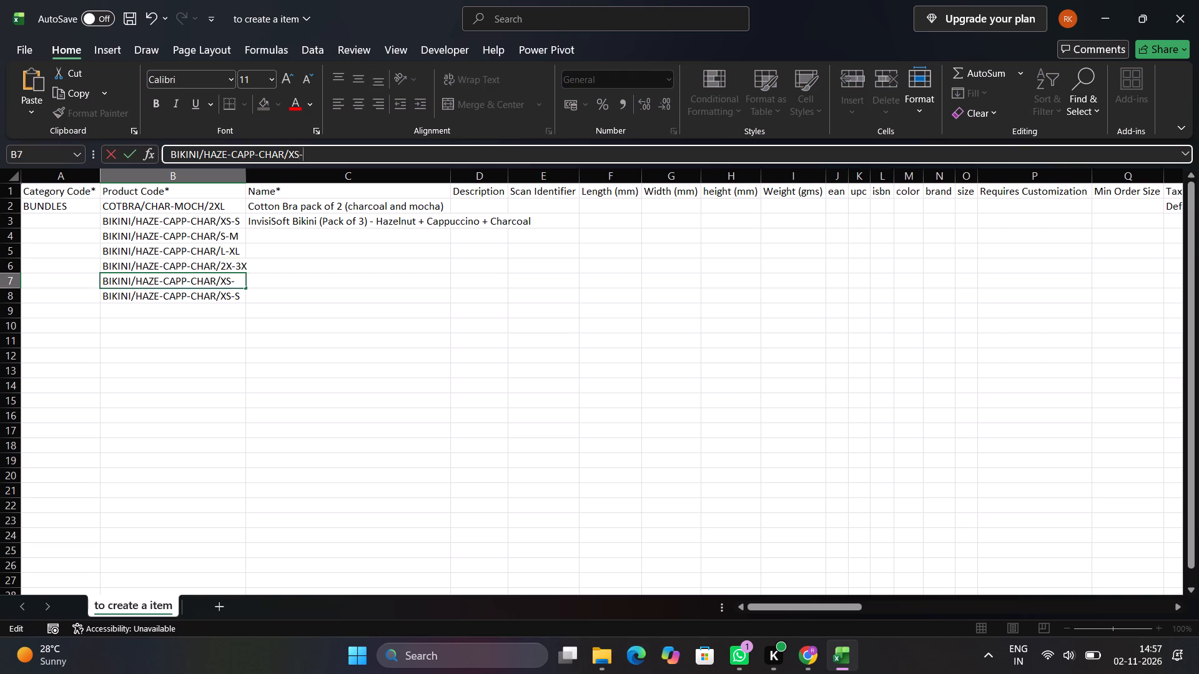
key(BackSpace)
key(BackSpace)
key(BackSpace)
text(4X-)
text(5X)
key(Return)
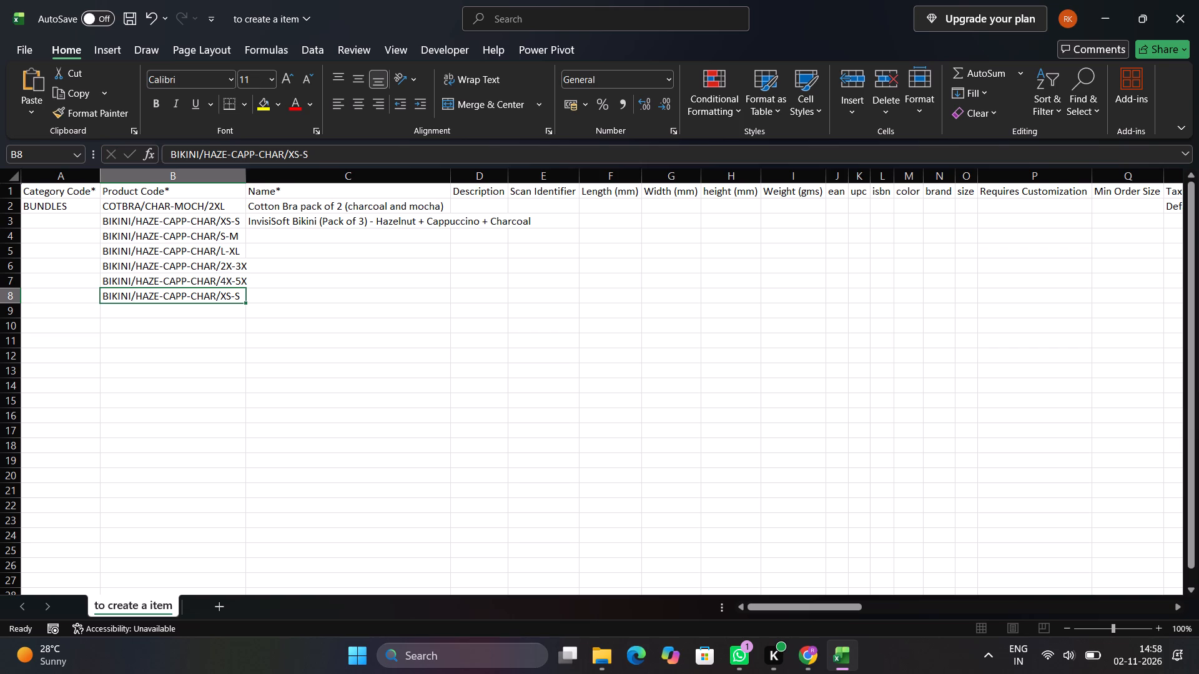
Delete the surplus row 8 and autofit the Product Code column to its contents.
key(shift+space)
key(ctrl+minus)
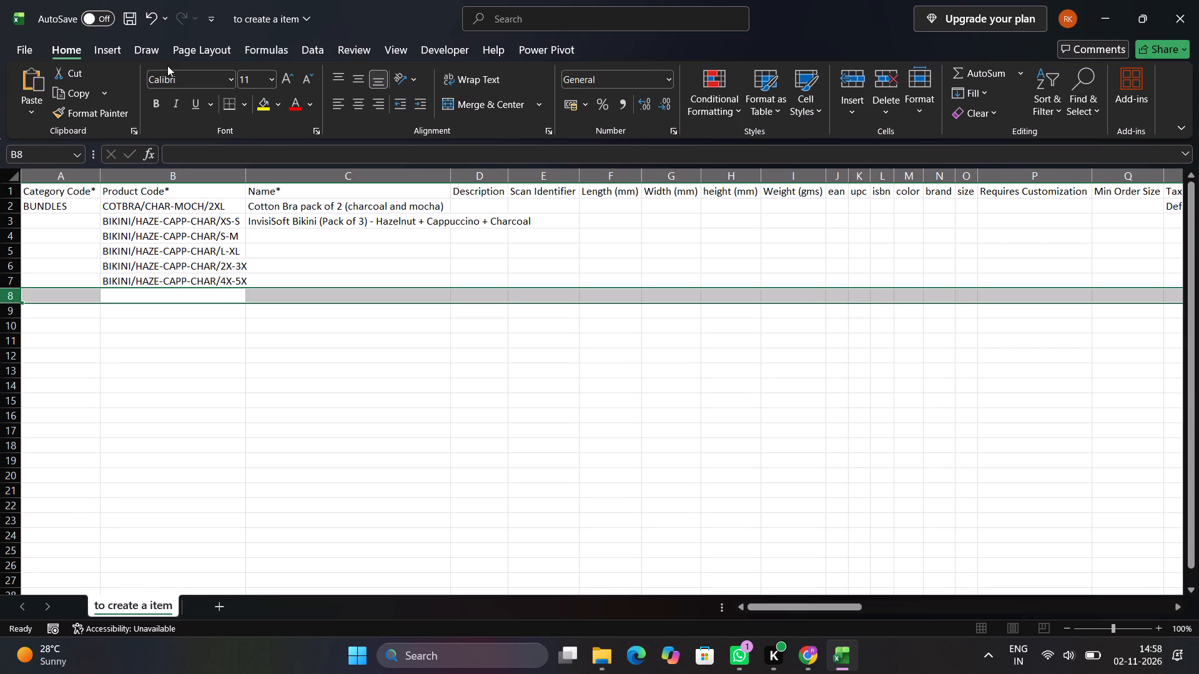
double_click(249, 178)
Fill the InvisiSoft Bikini name down from row 3 through row 7 of the Name column.
key(Left)
key(Up)
key(Right)
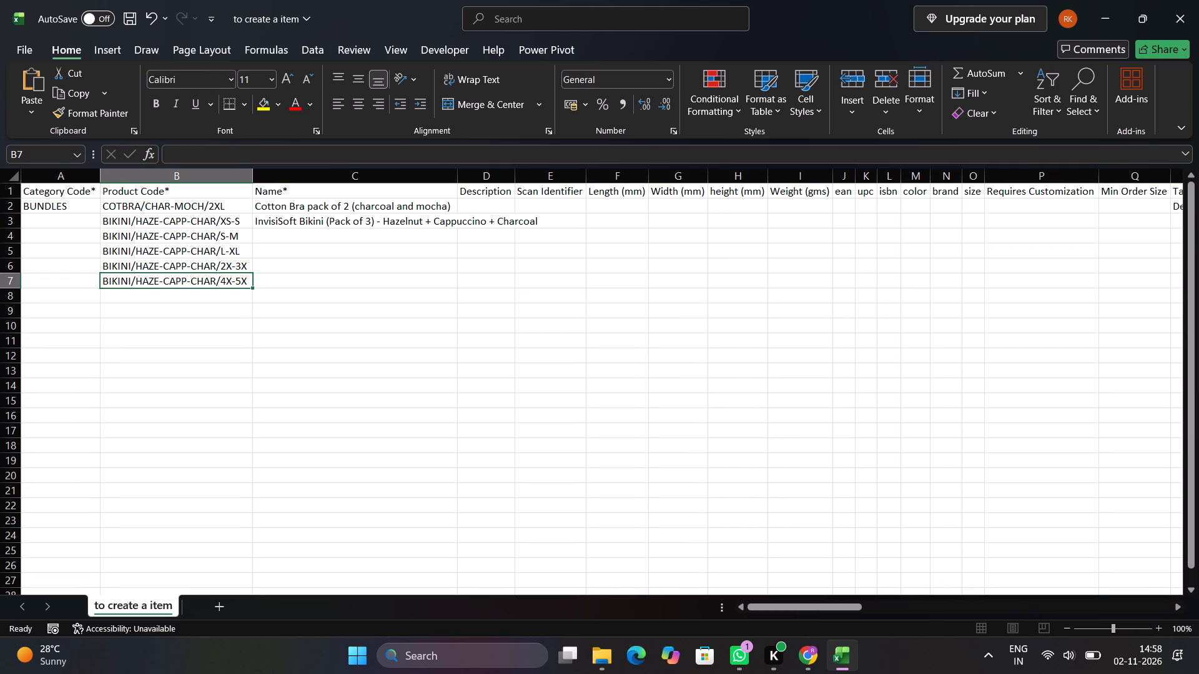
key(Right)
key(ctrl+shift+Up)
key(ctrl+d)
Fill the category code BUNDLES down from row 2 through row 7 for all the bikini rows.
key(Up)
key(Left)
key(Up)
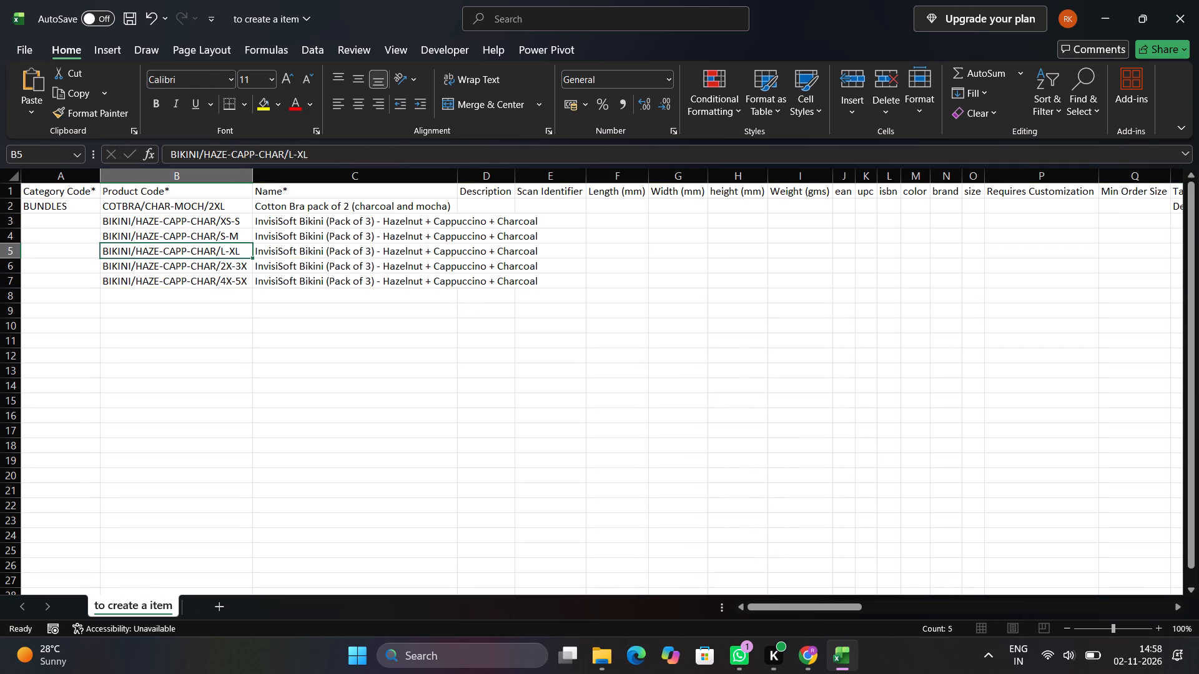
key(Left)
key(Up)
key(Down)
key(Right)
key(Down)
key(ctrl+Down)
key(Left)
key(ctrl+shift+Up)
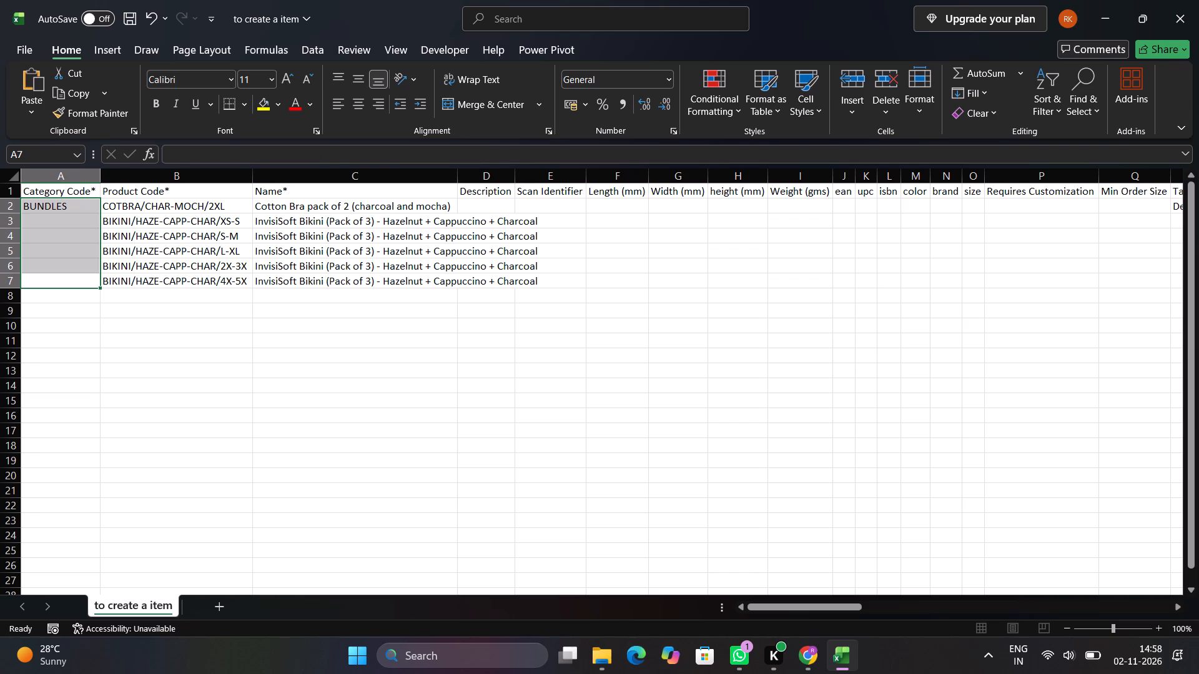
key(ctrl+d)
Autofit the Name column so the full bikini bundle names fit.
key(Down)
key(Right)
key(Up)
key(Up)
key(Right)
key(Right)
key(Up)
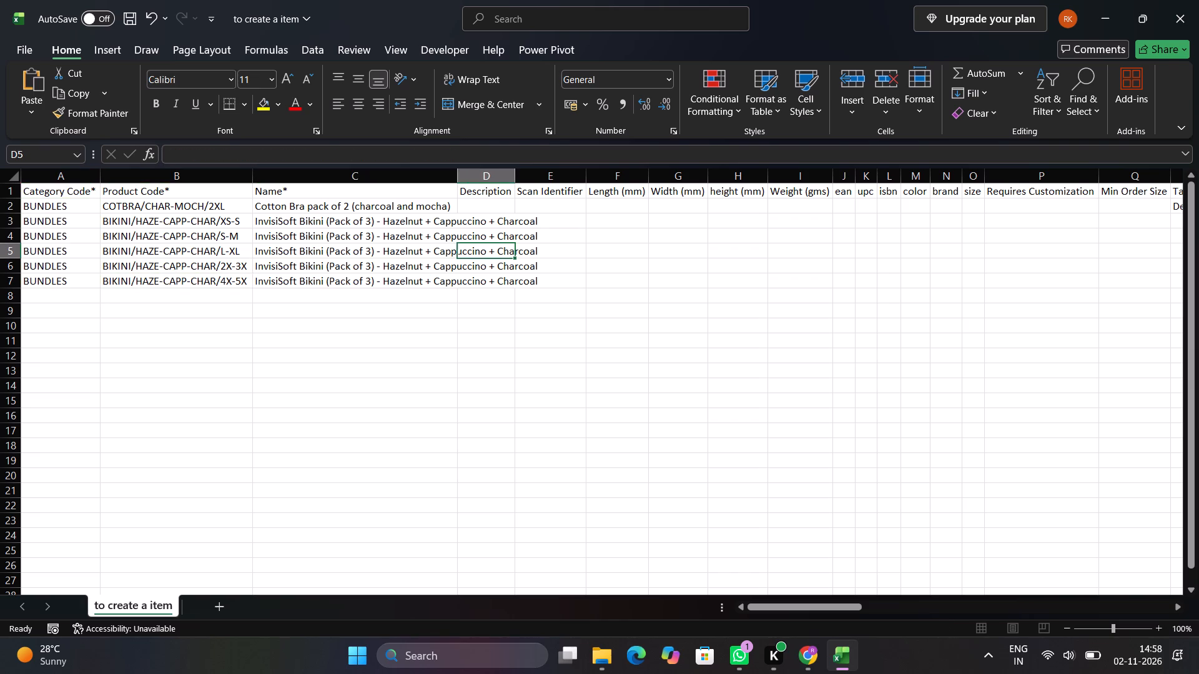
double_click(456, 182)
key(Right)
key(Up)
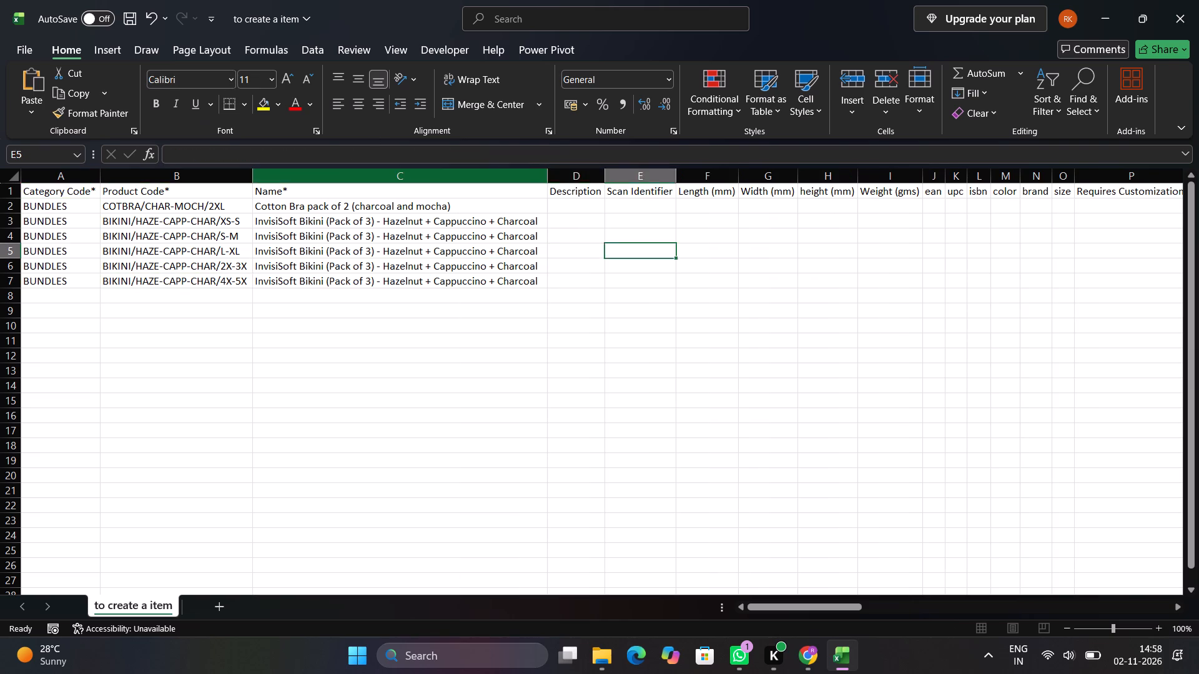
Fill the Tax Type Code value Default down from row 2 through row 7.
key(Left)
key(Left)
key(Up)
key(ctrl+Down)
key(Right)
key(Up)
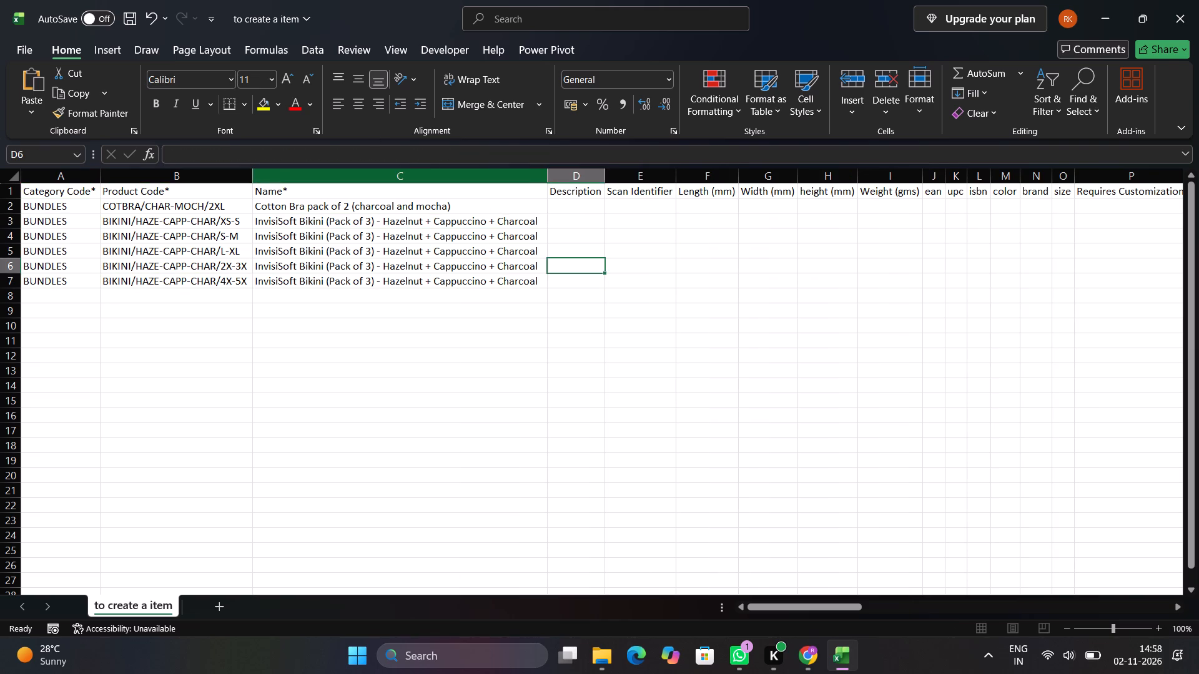
key(Left)
key(Up)
key(Up)
key(Up)
key(Up)
key(ctrl+Right)
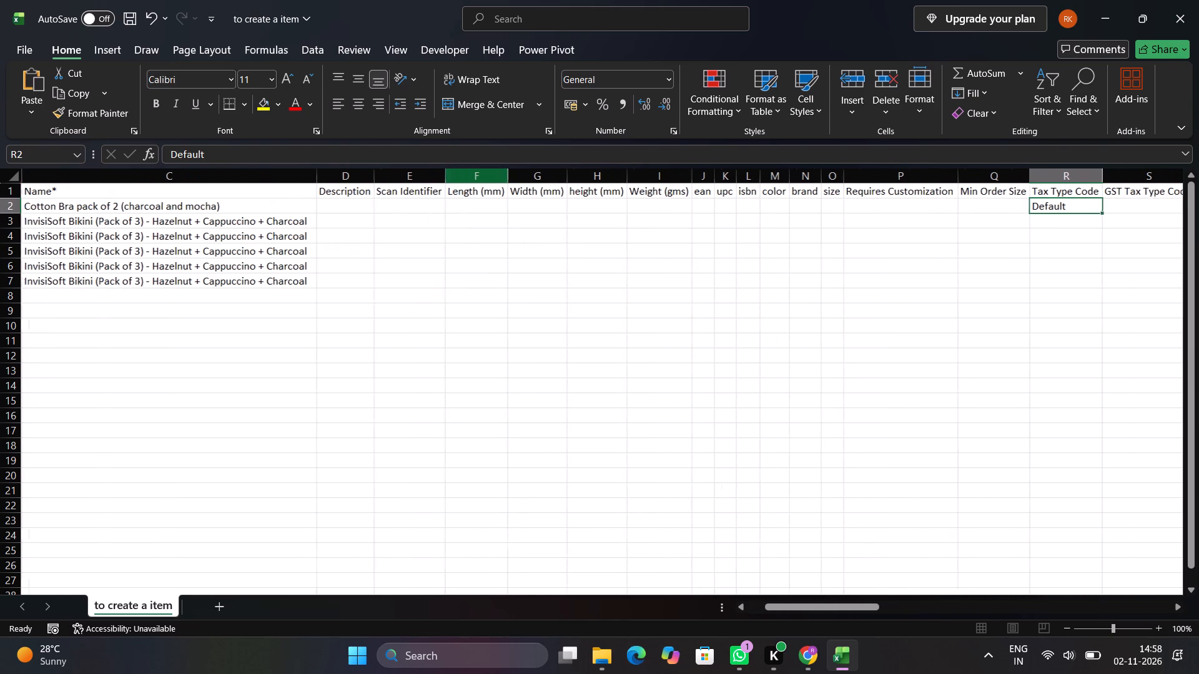
key(Down)
key(Down)
key(Down)
key(Down)
key(Down)
key(ctrl+shift+Up)
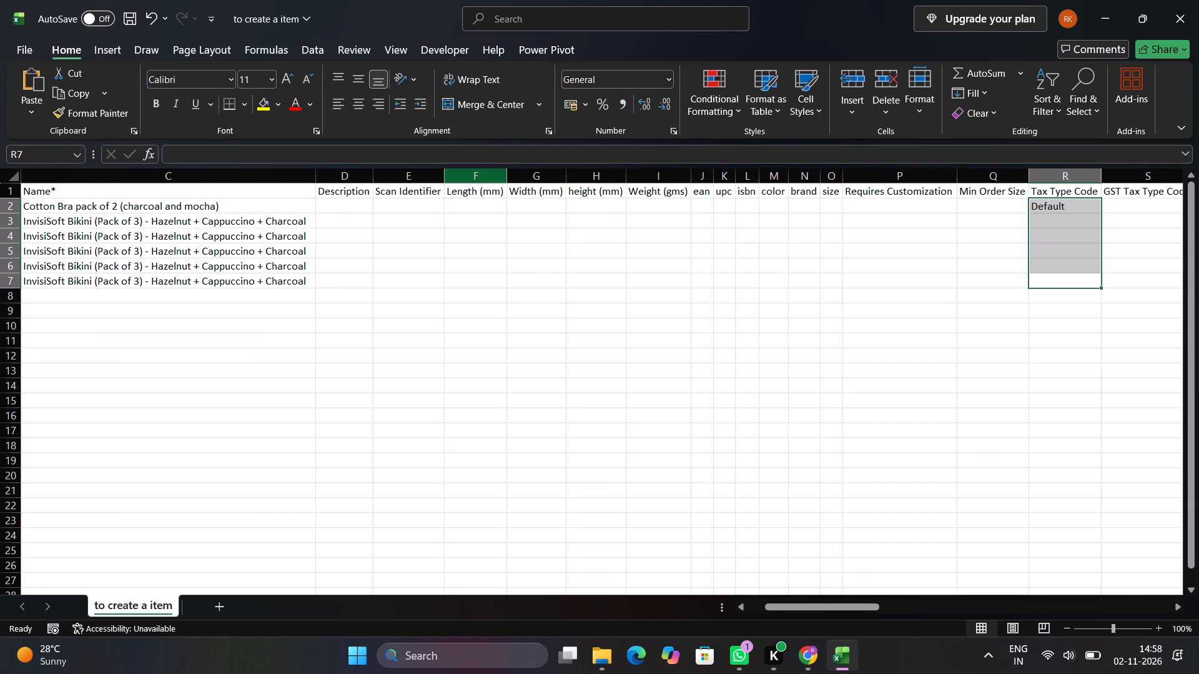
key(ctrl+d)
Select the empty HSN Code cell of the last bikini bundle in row 7.
key(Right)
key(Right)
key(Left)
key(Left)
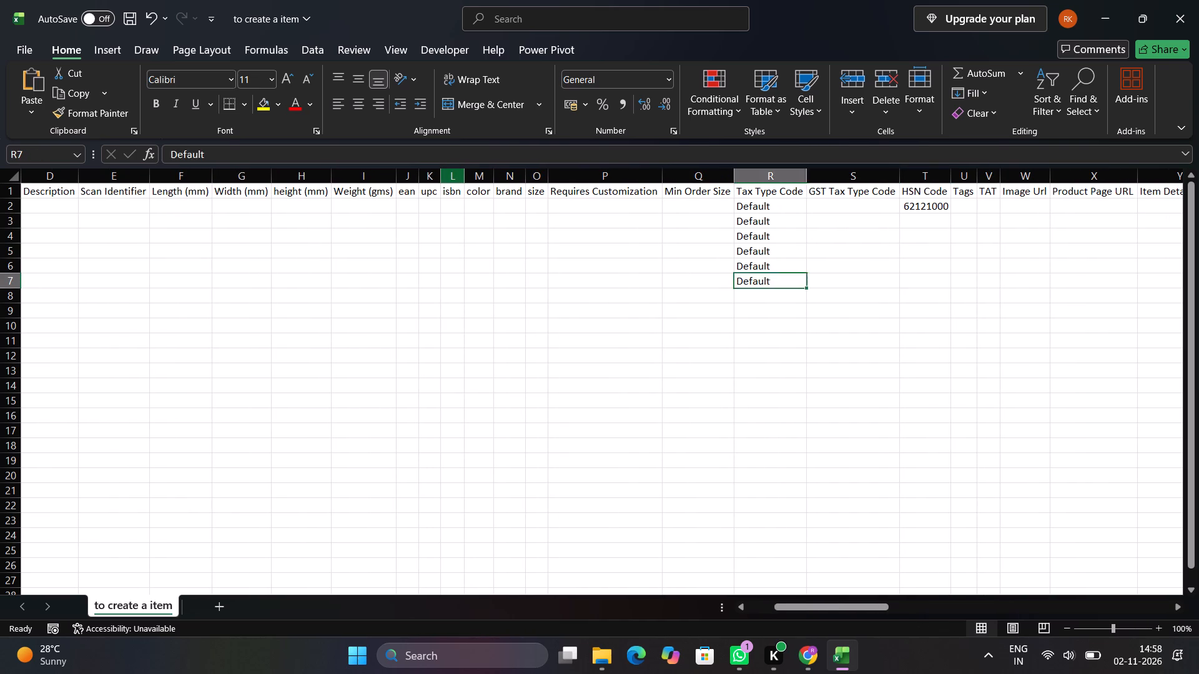
key(Left)
key(Right)
key(Right)
key(Right)
Switch to Uniware in Chrome, open the enabled product list and filter the SKU codes by BIKINI.
key(alt+Tab)
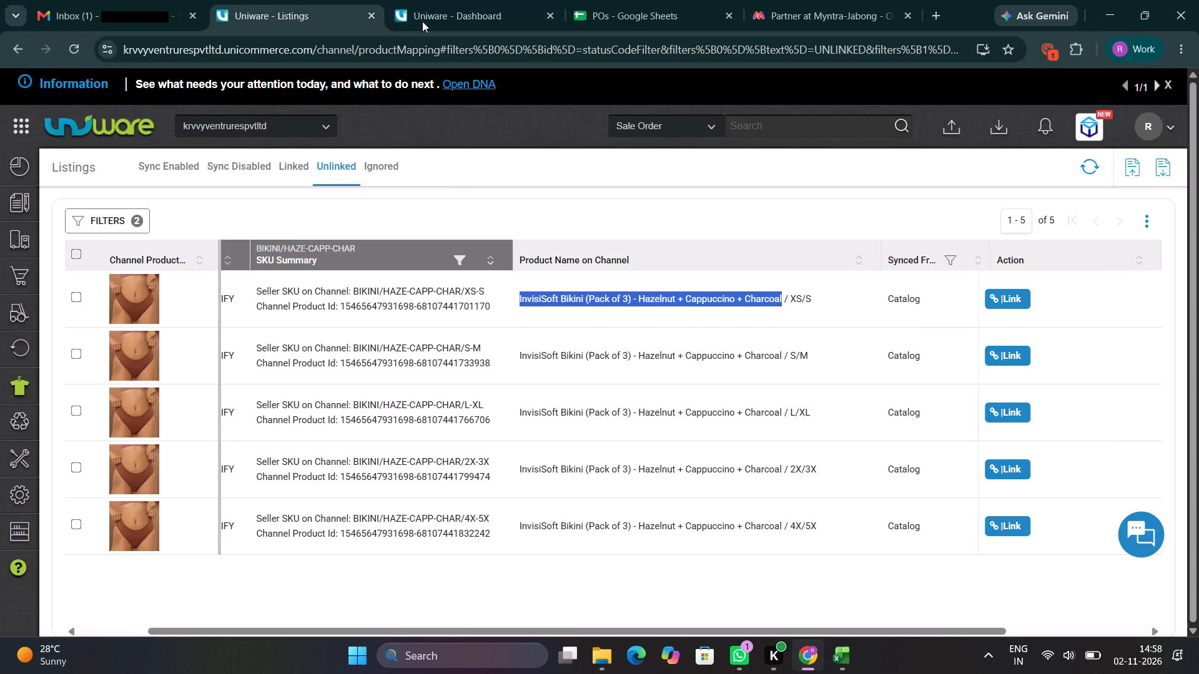
click(285, 0)
click(452, 4)
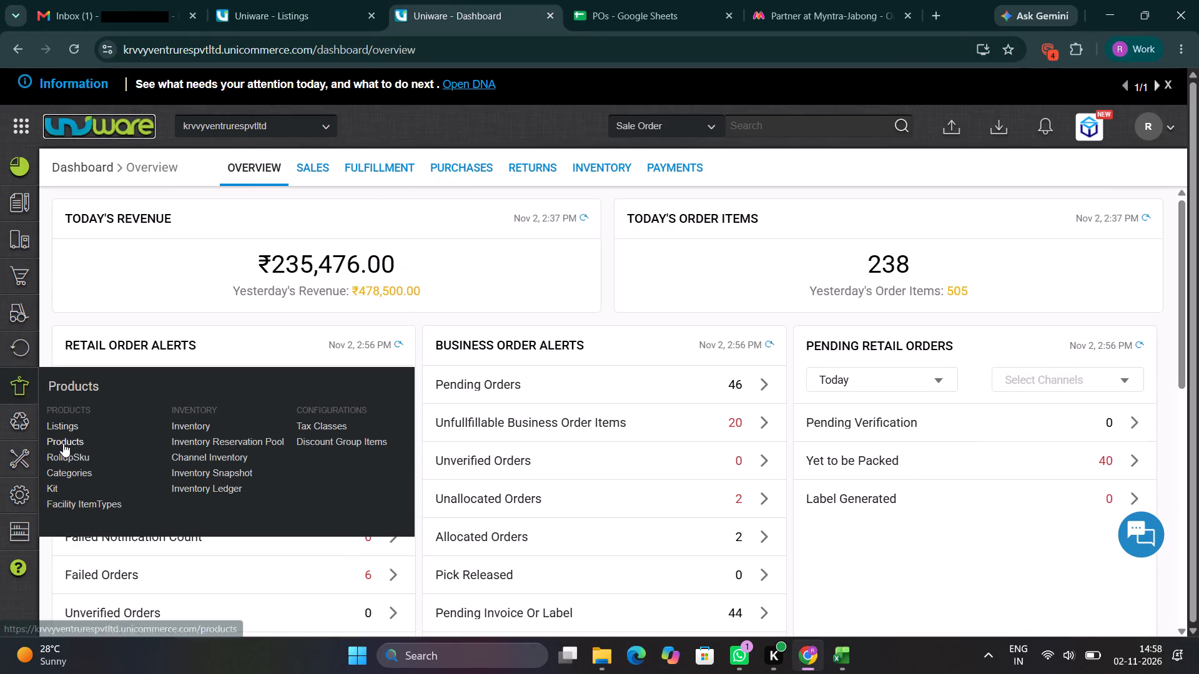
click(63, 443)
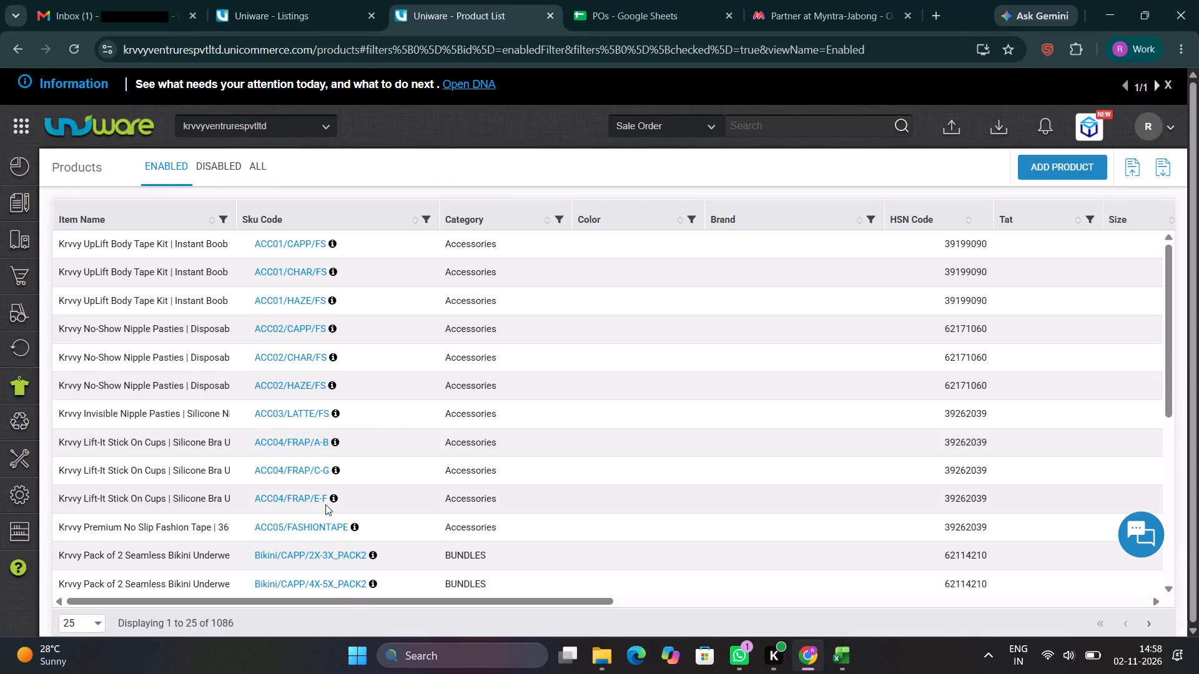
click(420, 219)
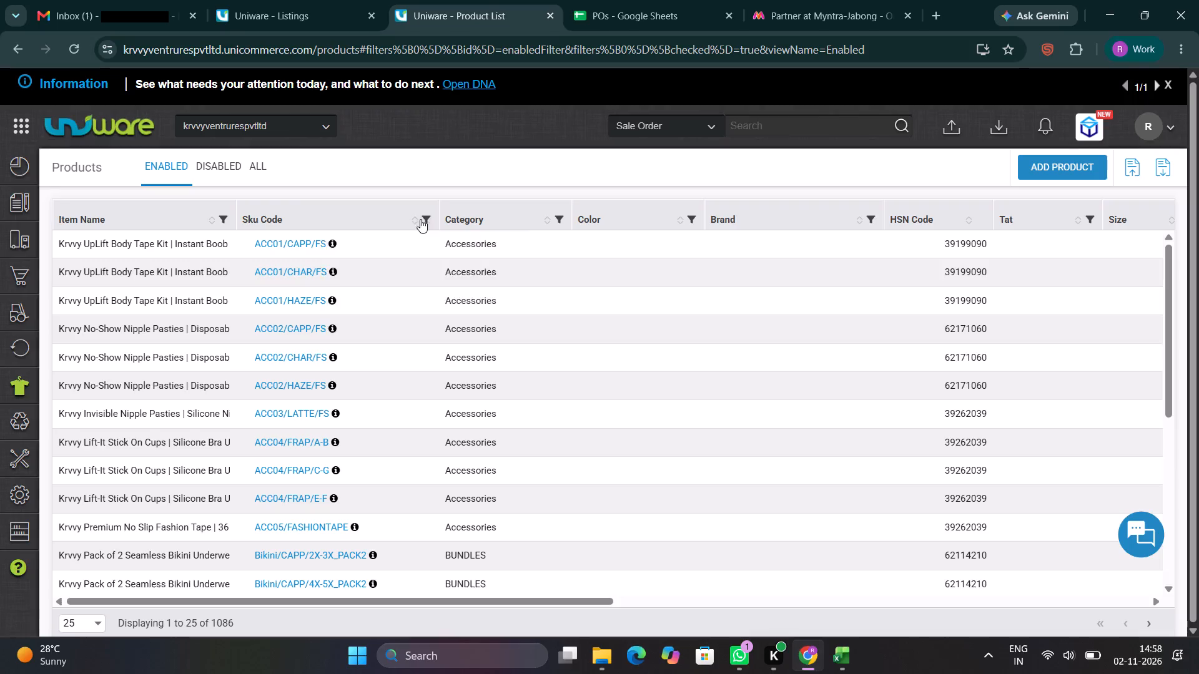
text(BIKINI)
click(490, 328)
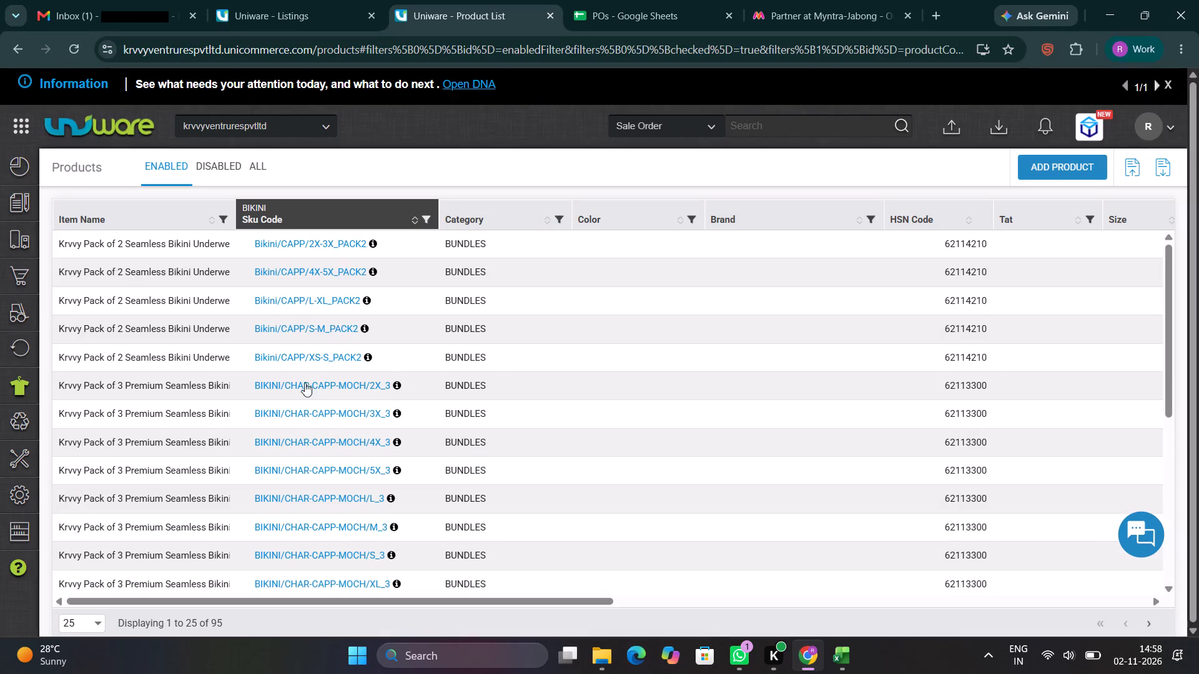
Open the existing BIKINI/CHAR-CAPP-MOCH/2X_3 bundle and examine its general details and component products.
click(296, 394)
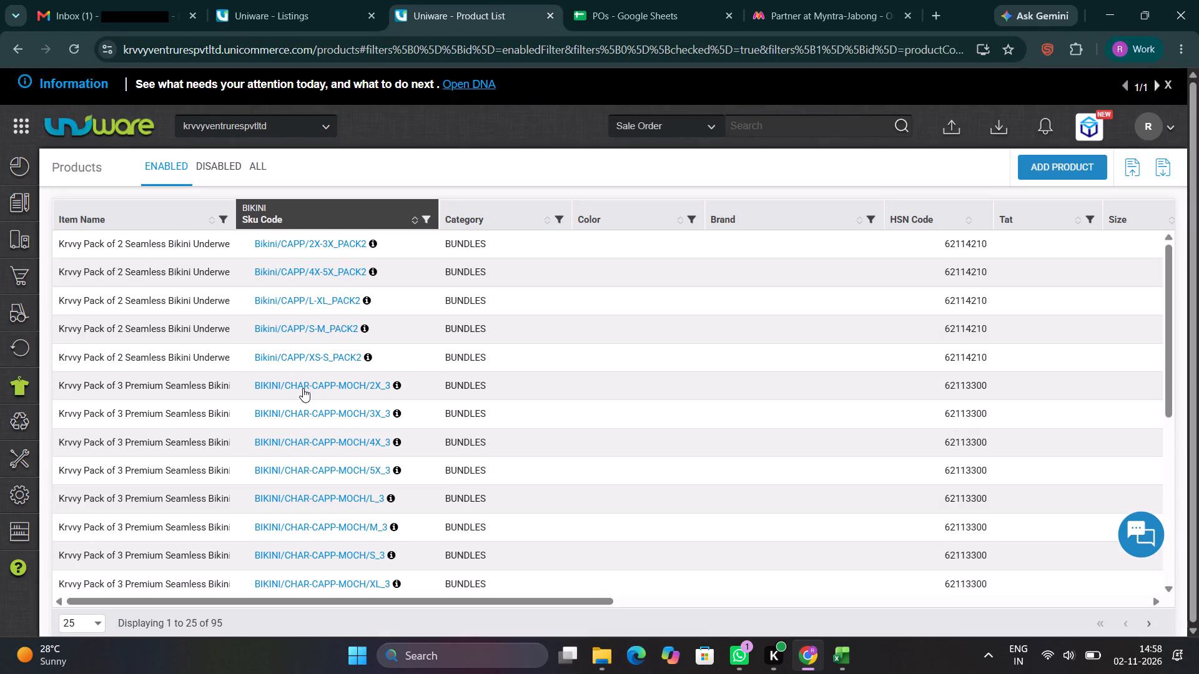
click(303, 388)
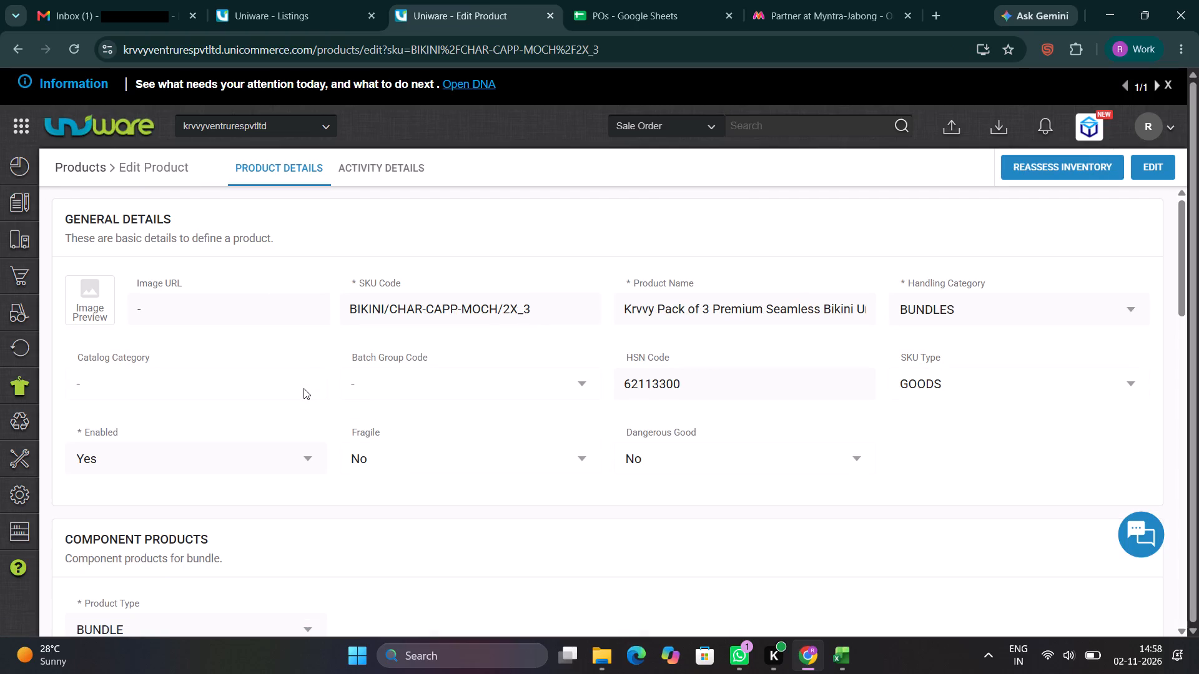
scroll(407, 319, down, 2)
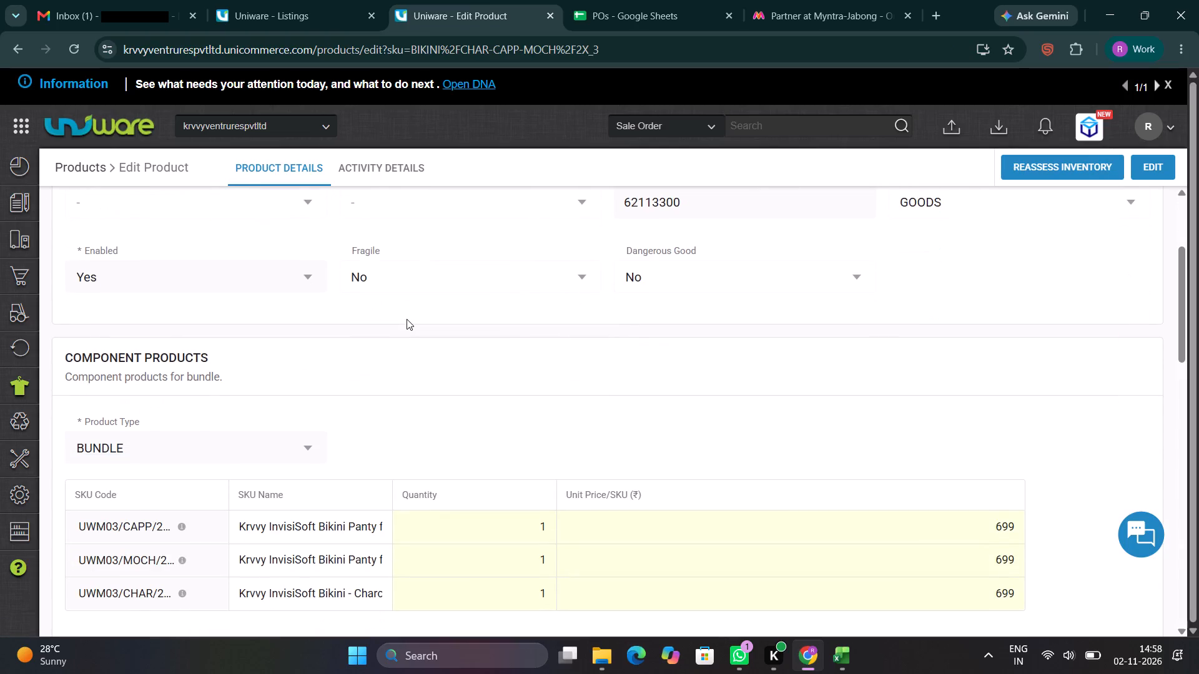
Copy HSN code 62113300 from the reference bundle into the HSN Code cell of row 3 in the Excel template.
key(alt+Tab)
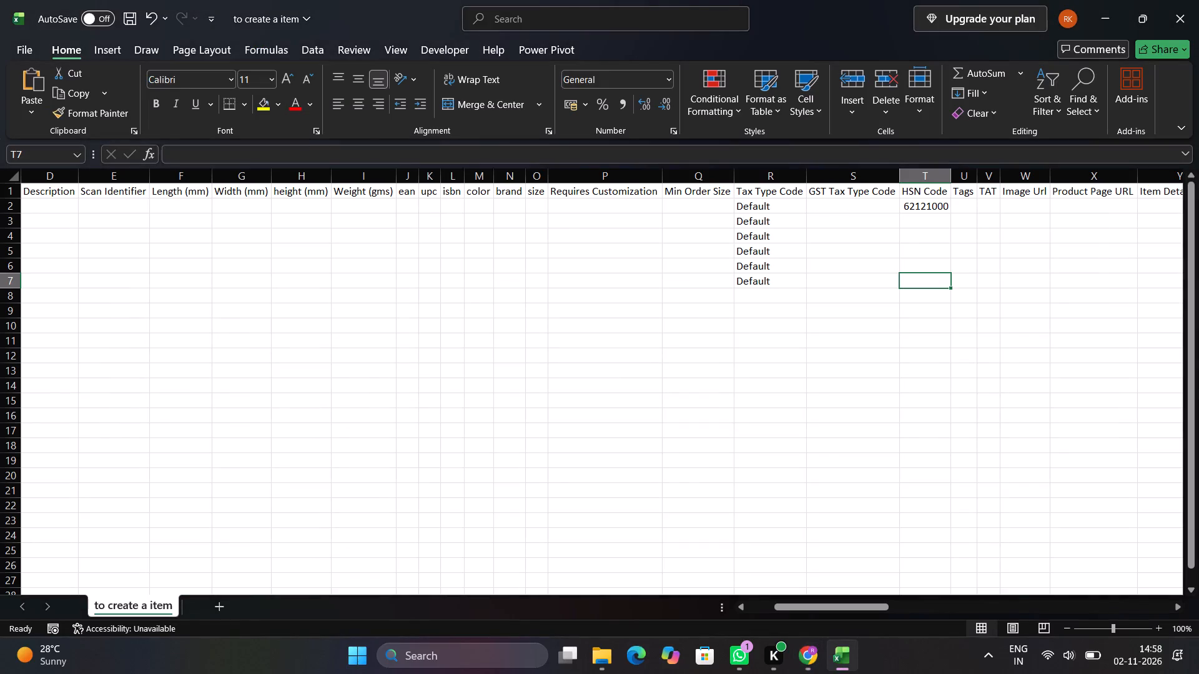
key(alt+Tab)
scroll(407, 319, up, 2)
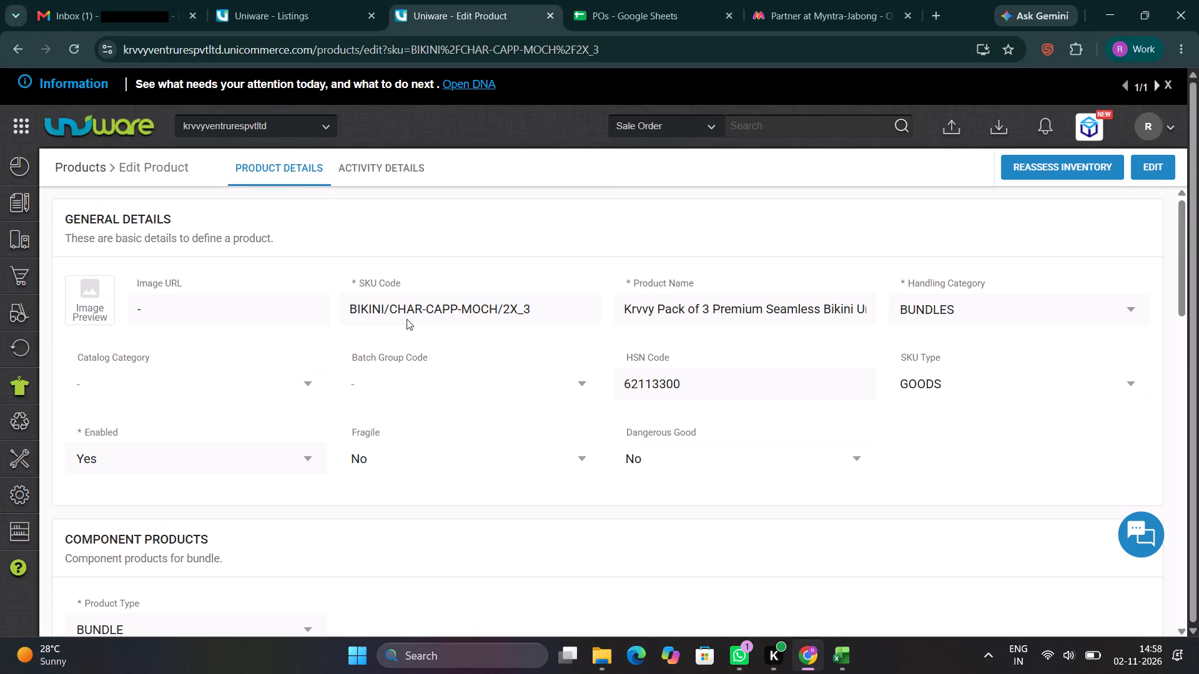
triple_click(669, 385)
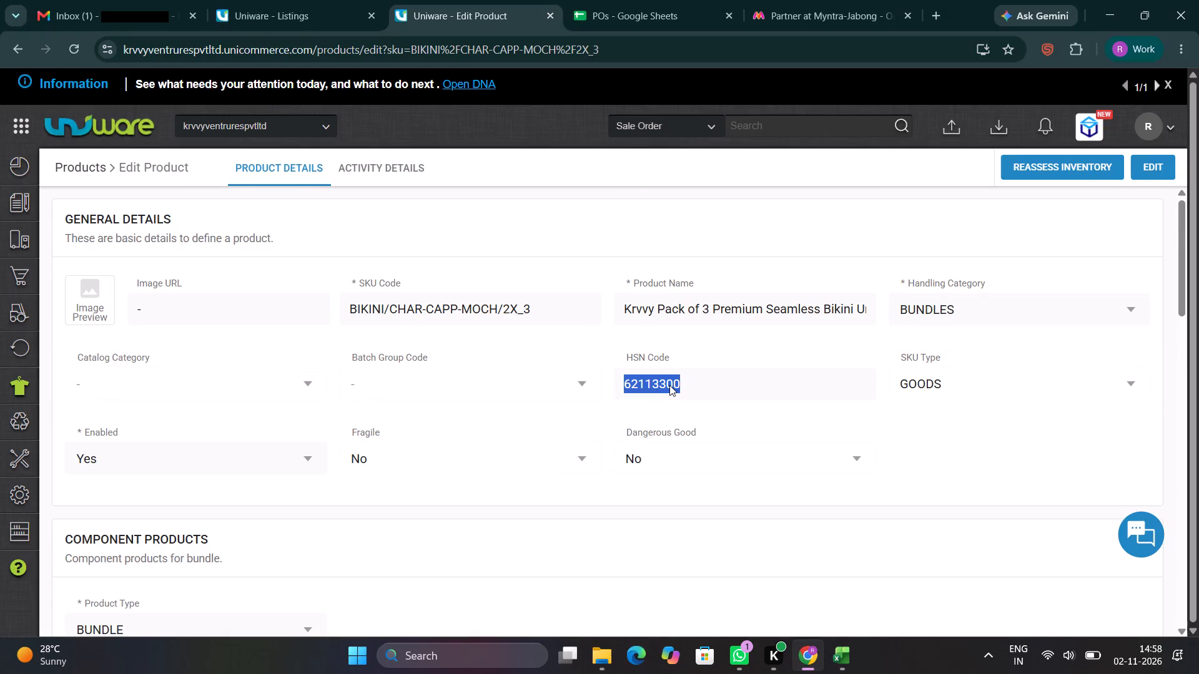
key(ctrl+c)
key(alt+Tab)
key(Up)
key(ctrl+Up)
key(Down)
key(ctrl+v)
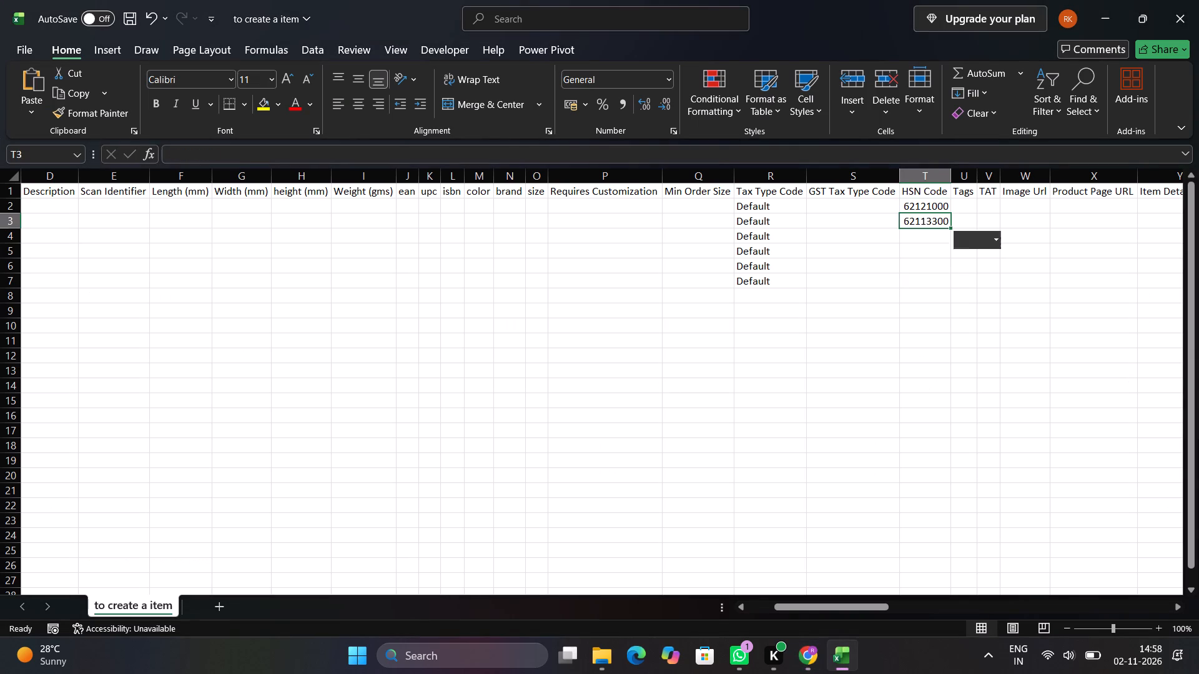
Fill HSN code 62113300 down from row 3 through row 7 for the bikini bundles.
key(Left)
key(Left)
key(Left)
key(Right)
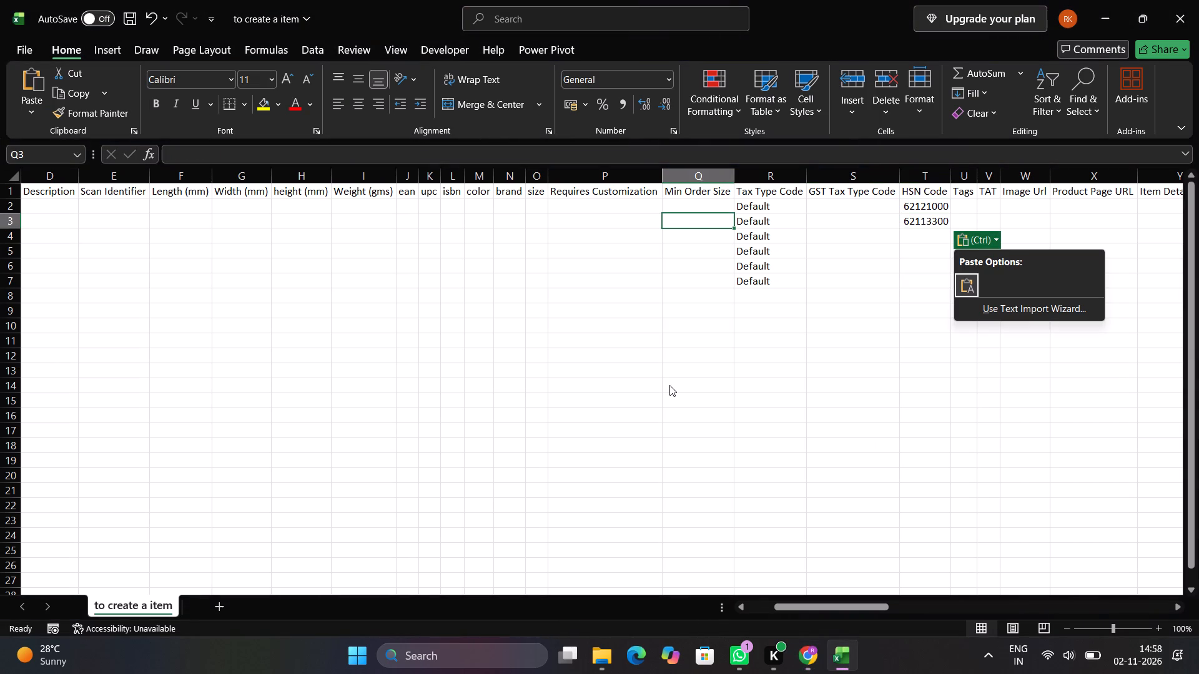
key(Escape)
key(Escape)
key(Escape)
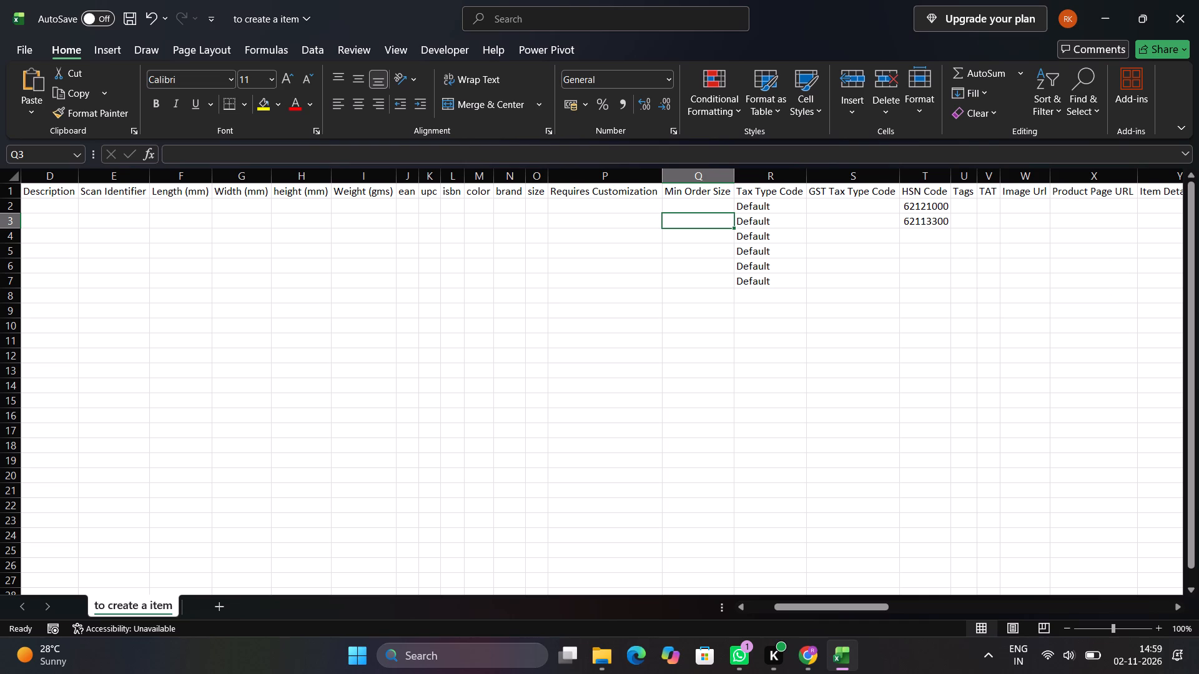
key(Right)
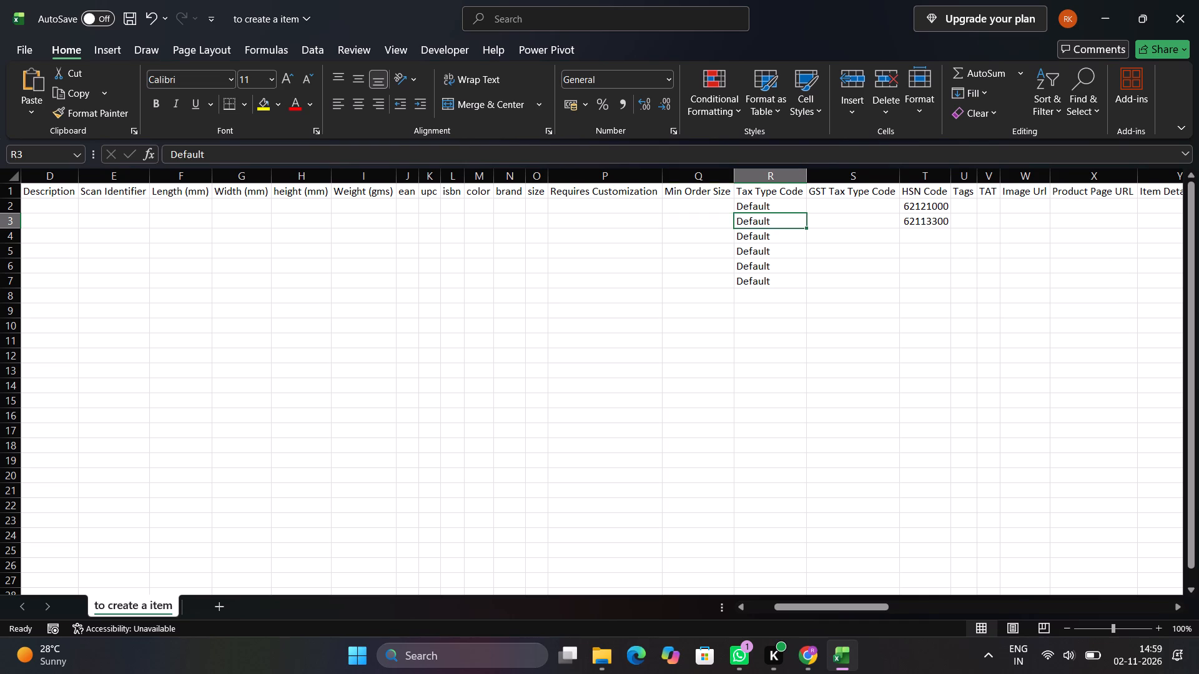
key(ctrl+Down)
key(Right)
key(Right)
key(ctrl+shift+Up)
key(ctrl+d)
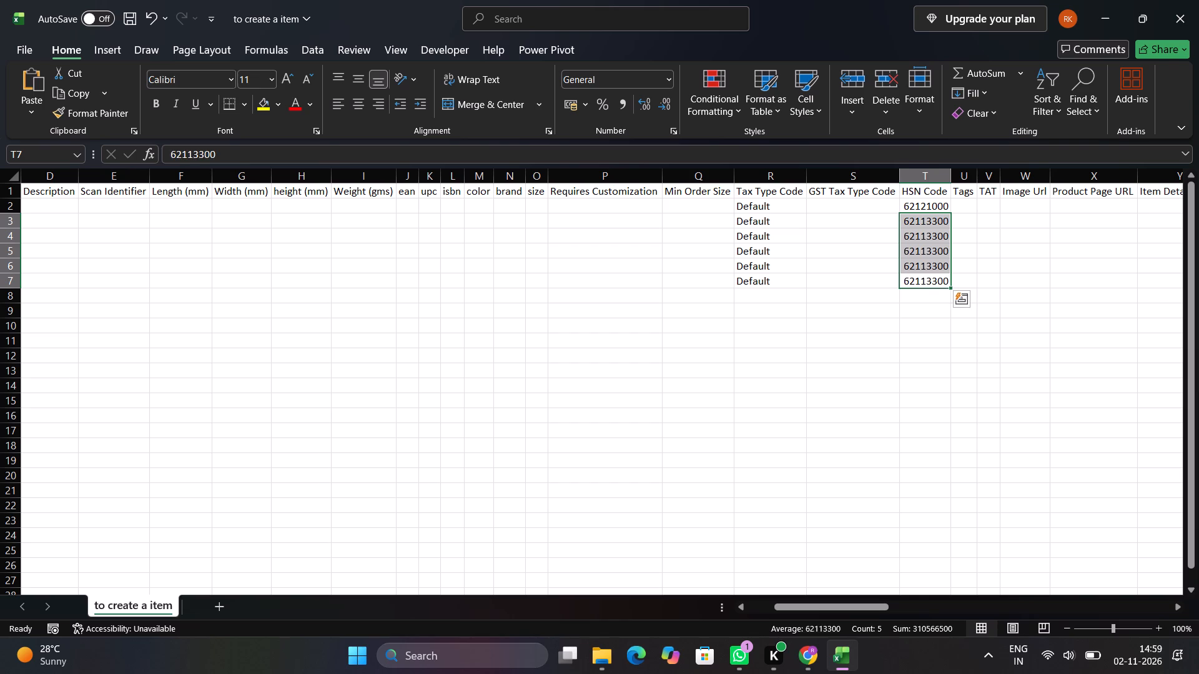
Go to the MRP cell in row 3 and check the component unit prices of the reference bundle in Uniware.
key(Right)
key(Up)
key(Left)
key(Right)
key(Down)
key(Right)
key(Right)
key(Right)
key(Right)
key(Right)
key(Right)
key(Right)
key(Right)
key(Right)
key(Right)
key(Right)
key(Right)
key(Left)
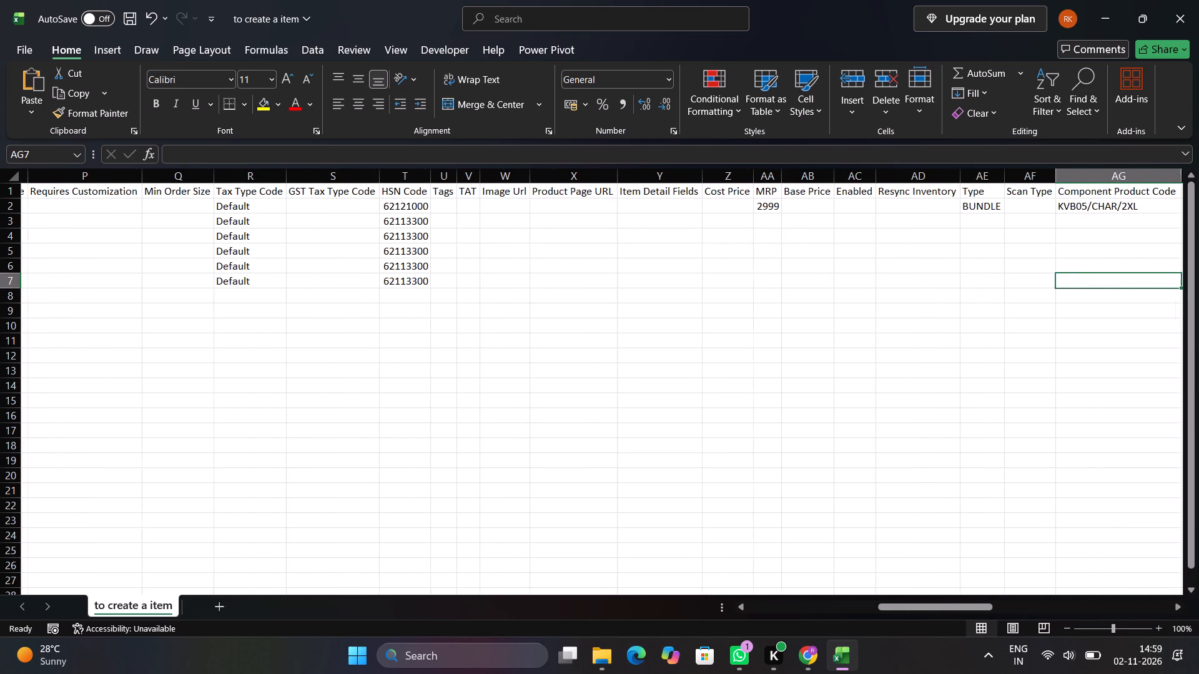
key(Left)
key(Left)
key(Left)
key(Left)
key(Left)
key(Up)
key(Up)
key(ctrl+Up)
key(Down)
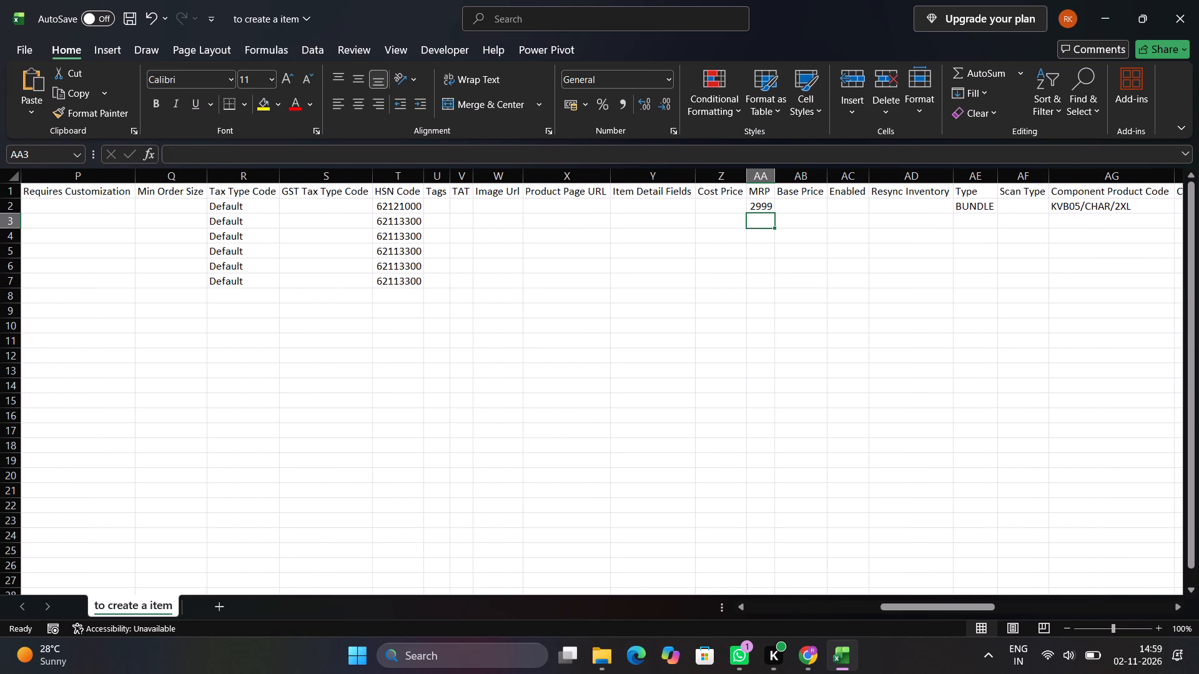
key(alt+Tab)
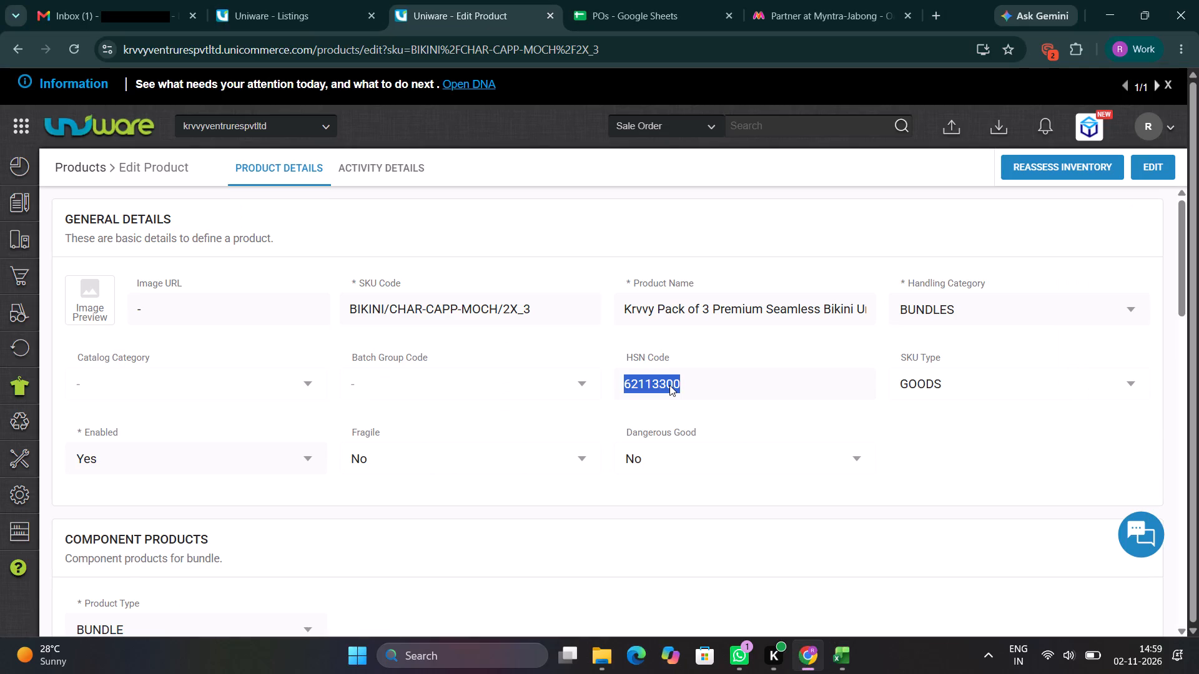
scroll(669, 385, down, 4)
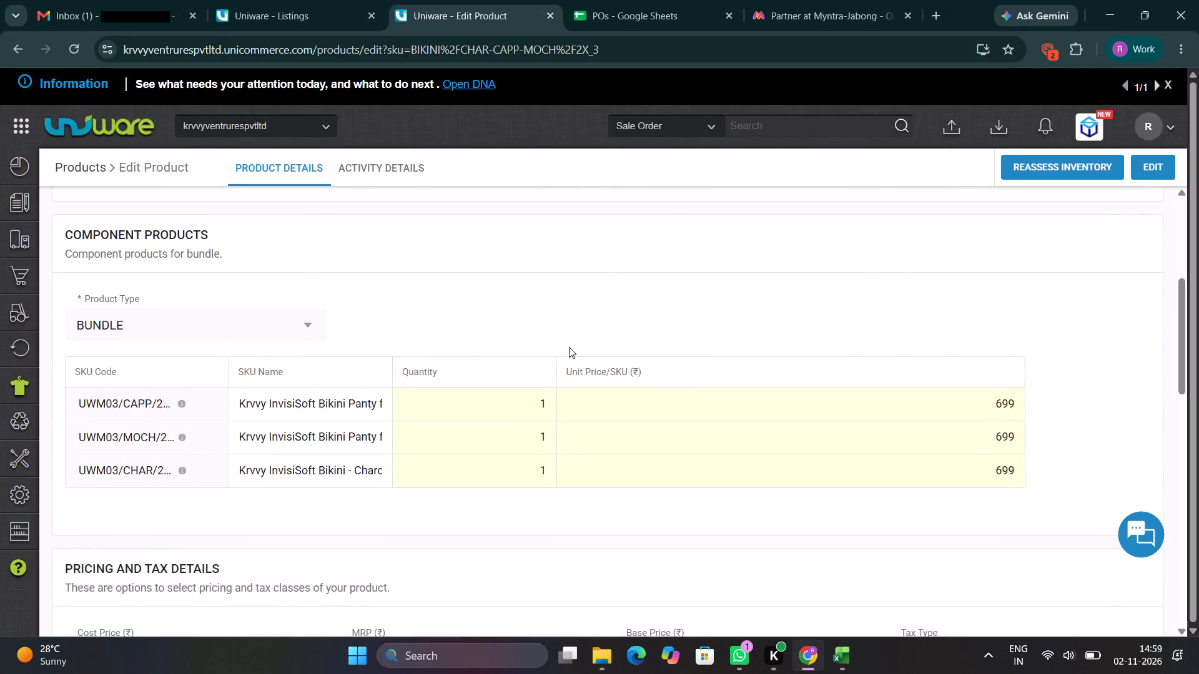
scroll(460, 341, up, 1)
key(alt+Tab)
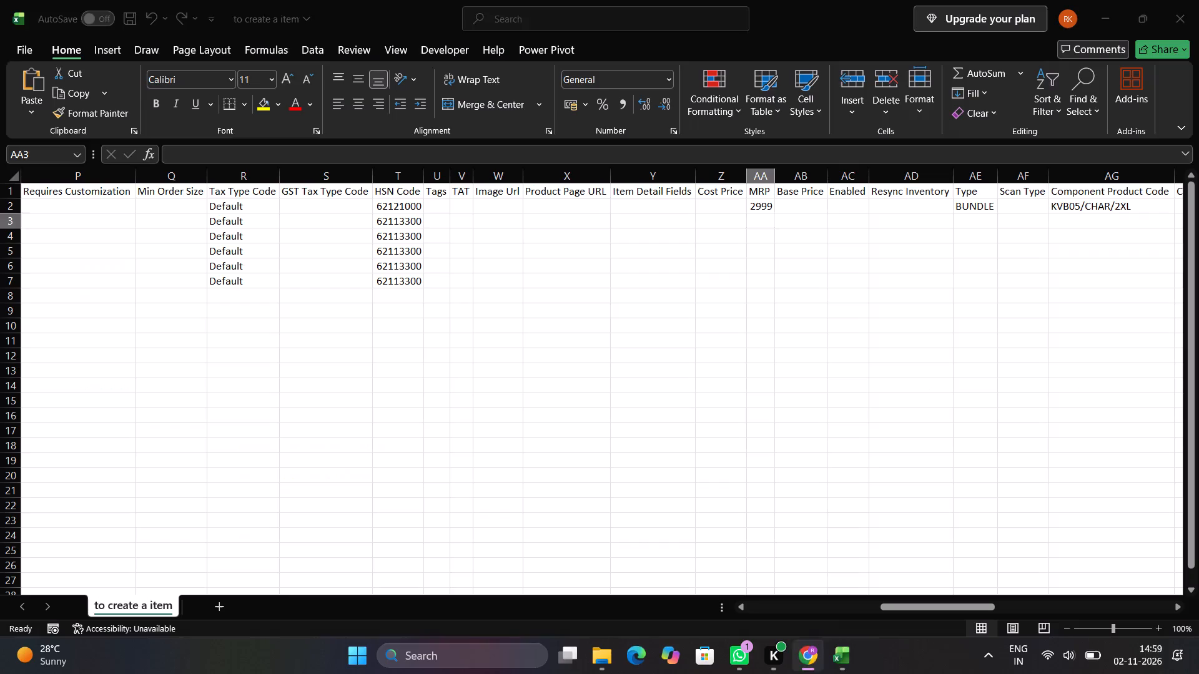
key(alt+Tab)
key(alt+Tab)
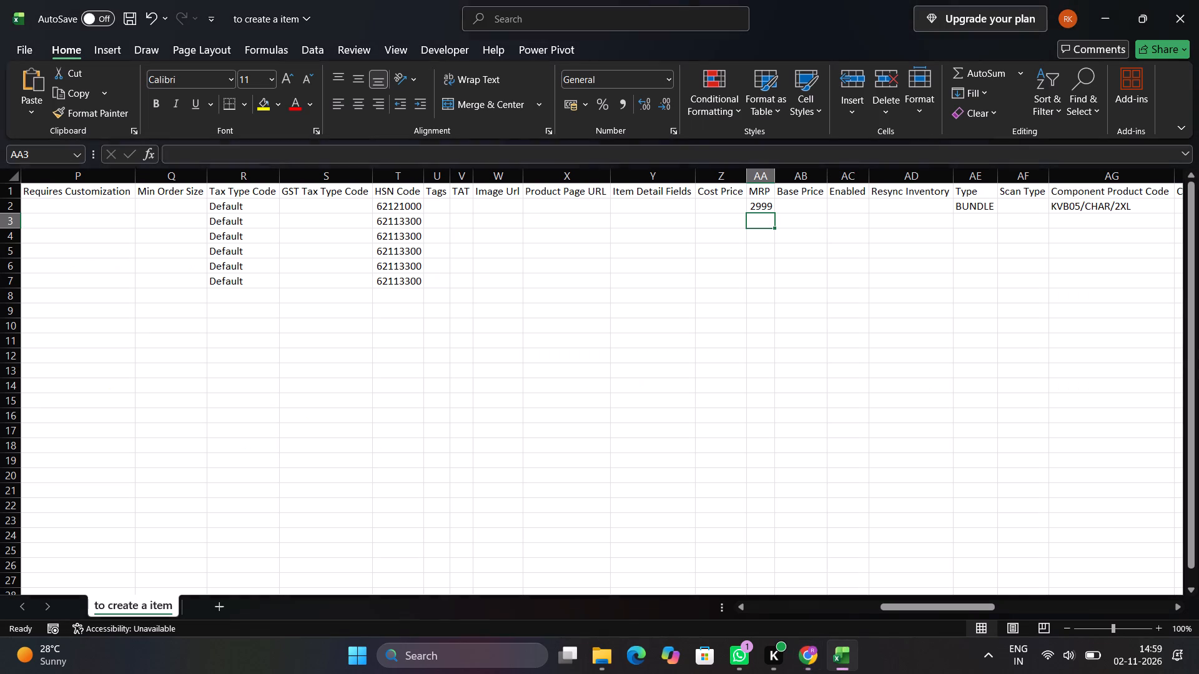
Calculate three times 699 for the MRP in row 3 and store it as the plain value 2097.
text(=699)
text(*3)
key(Return)
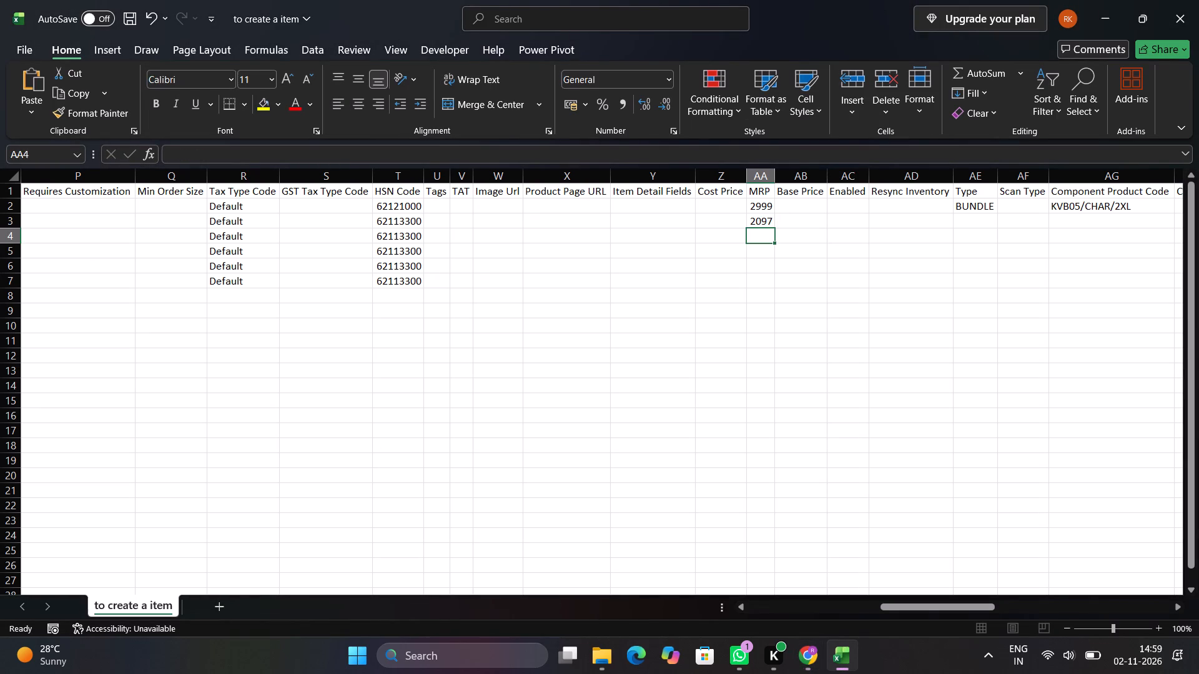
key(Up)
text(2097)
key(Return)
Fill the MRP 2097 down from row 3 through row 7 for the bikini bundles.
key(ctrl+Left)
key(ctrl+Down)
key(Right)
key(Right)
key(Right)
key(Right)
key(Right)
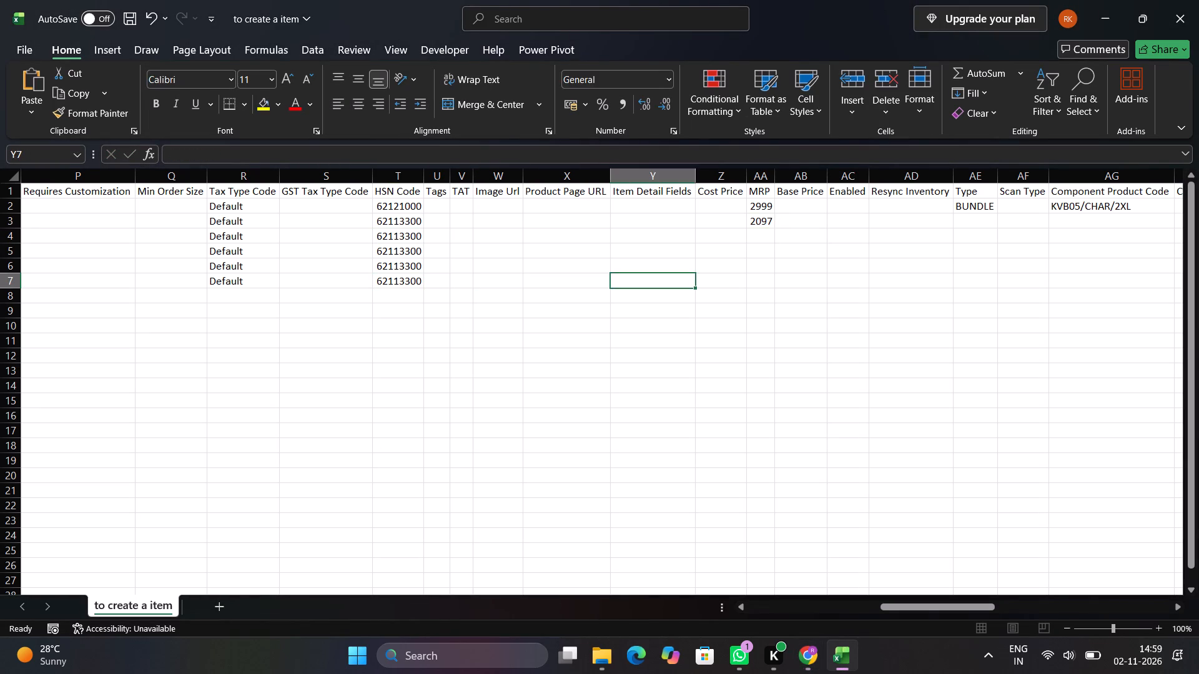
key(Right)
key(Right)
key(ctrl+shift+Up)
key(ctrl+d)
key(Up)
key(Down)
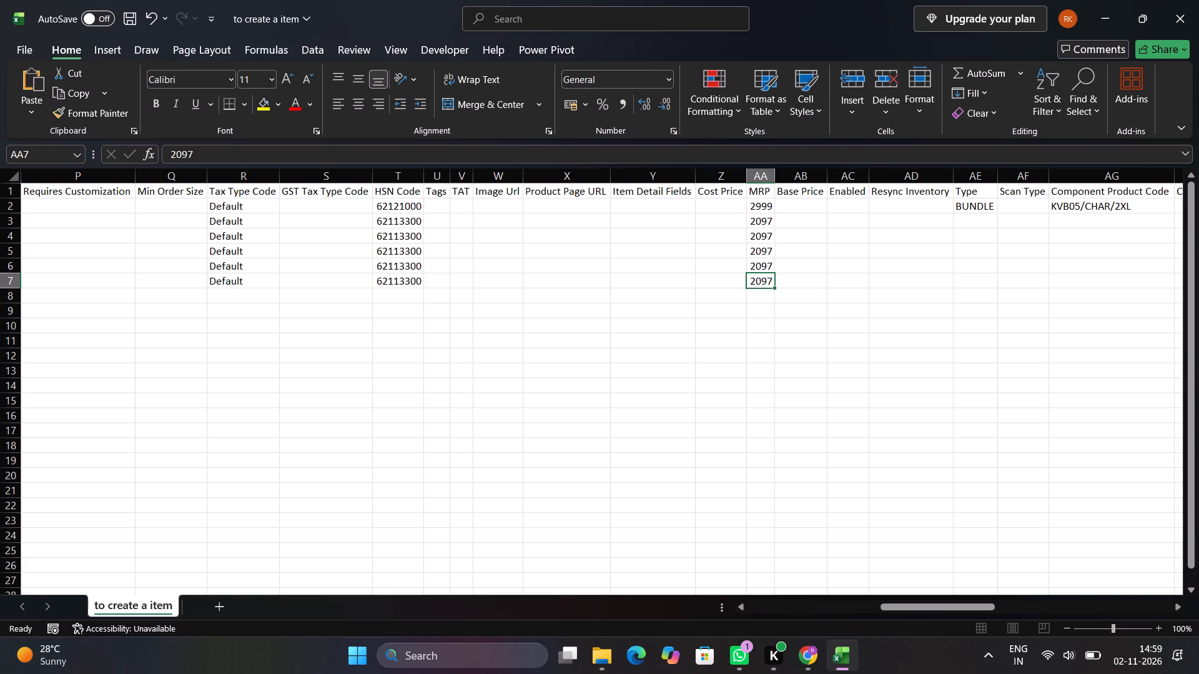
Review the bikini rows across the template, from Product Code through the MRP, Type and component columns.
key(ctrl+Up)
key(ctrl+Right)
key(Left)
key(ctrl+Left)
key(Left)
key(Down)
key(Right)
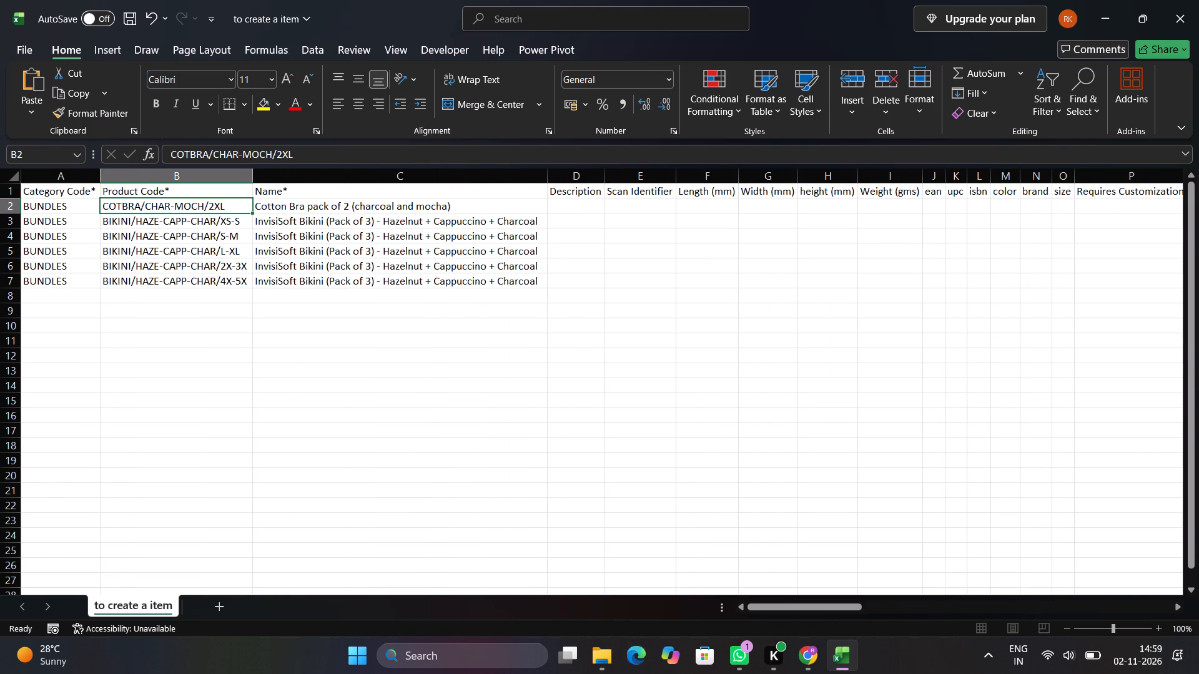
key(Left)
key(Right)
key(Right)
key(Right)
key(Right)
key(Down)
key(Right)
key(Down)
key(ctrl+Right)
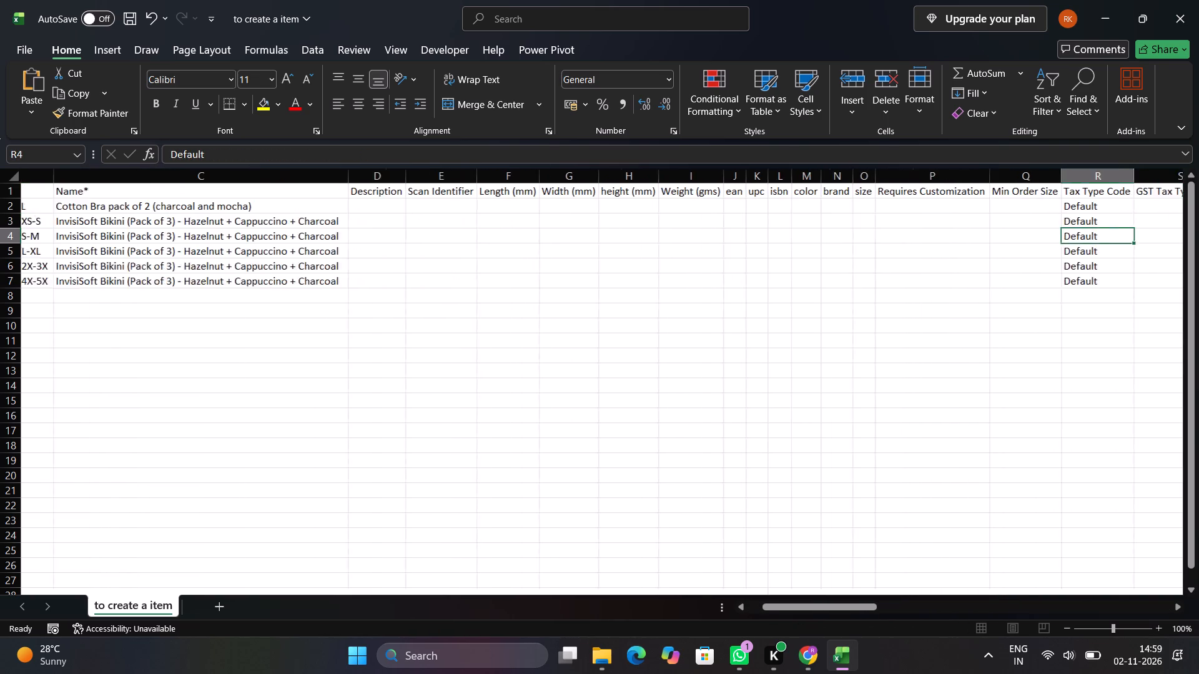
key(Right)
key(Right)
key(Right)
key(Right)
key(Right)
key(Right)
key(Right)
key(Right)
key(Right)
key(Right)
key(Right)
key(Right)
key(Right)
key(Right)
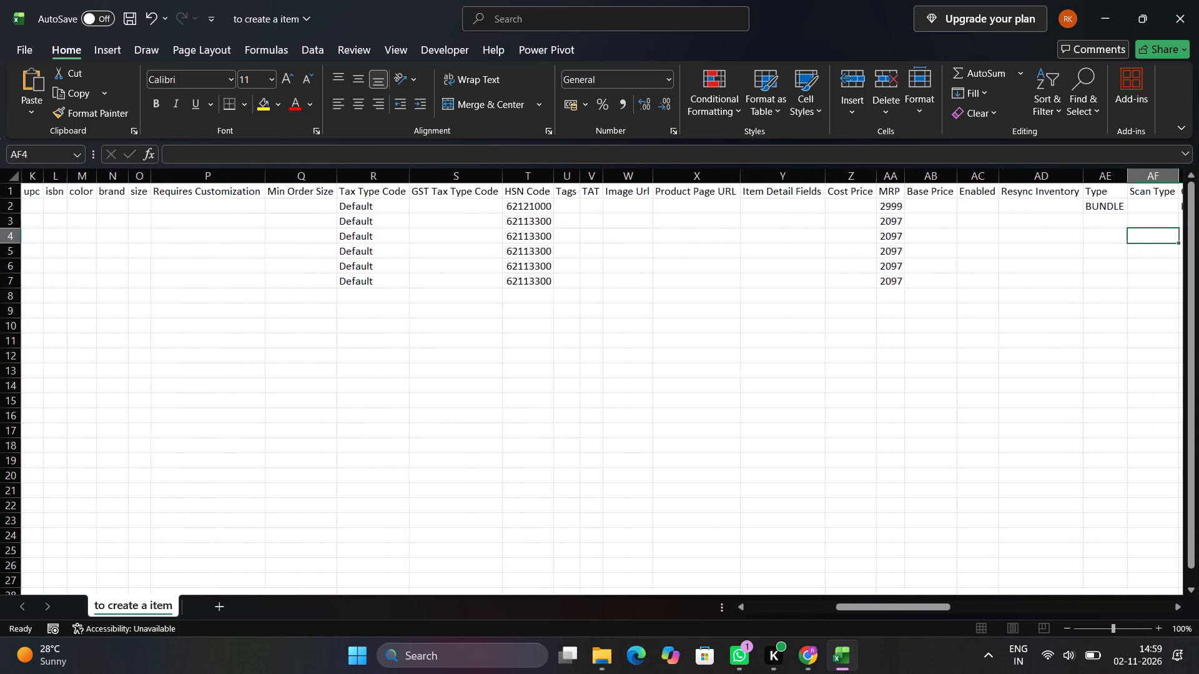
key(Right)
key(Right)
key(Left)
key(Left)
key(Up)
key(Left)
key(Up)
key(Left)
key(Left)
key(Left)
key(Down)
key(Left)
key(ctrl+shift+Down)
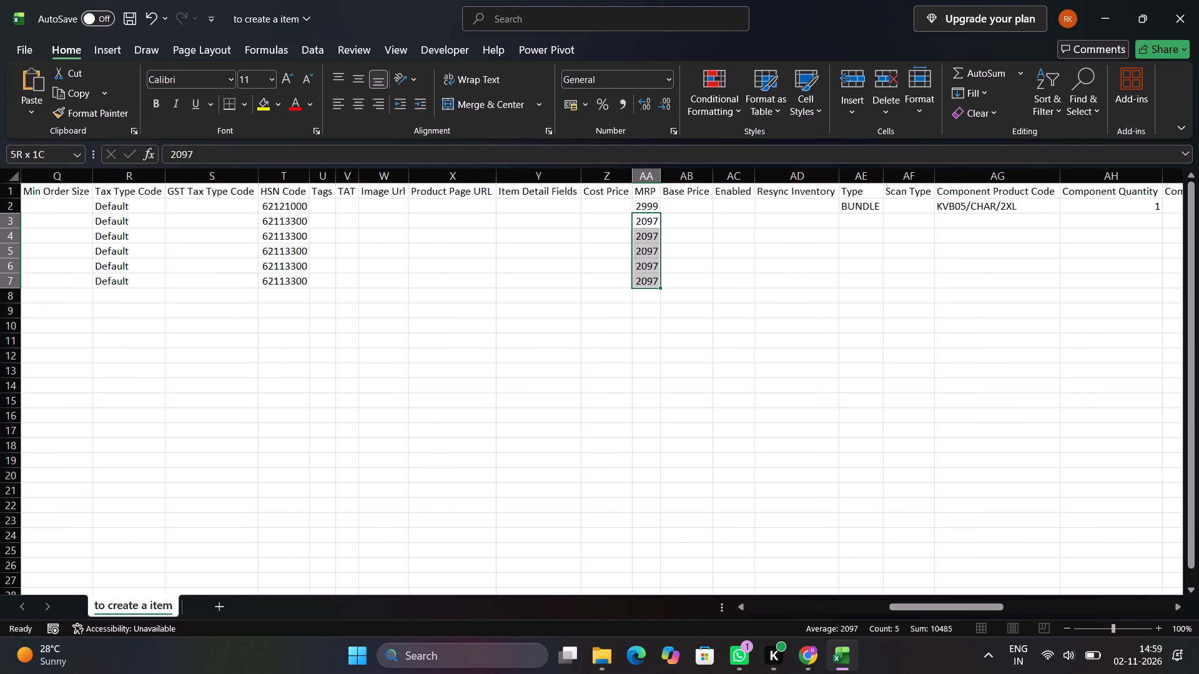
Fill the Type value BUNDLE down from row 2 through row 7.
key(Up)
key(Right)
key(Left)
key(Down)
key(ctrl+Down)
key(Right)
key(Right)
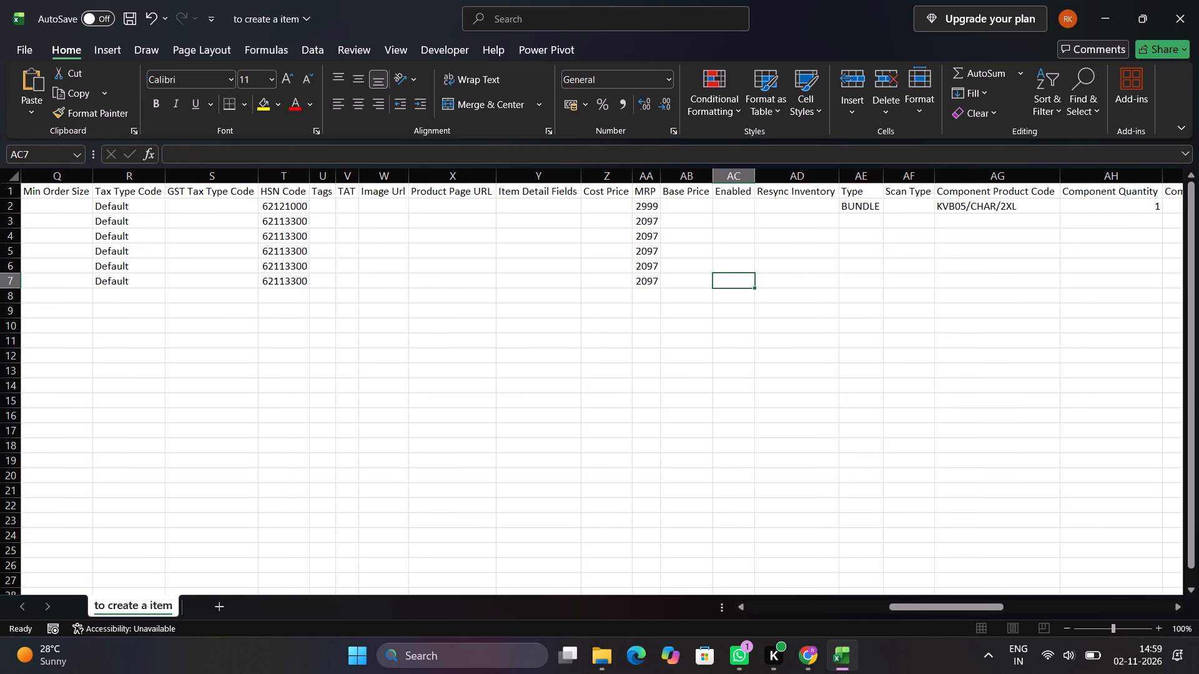
key(Right)
key(Right)
key(ctrl+shift+Up)
key(ctrl+d)
key(Down)
key(Up)
key(Right)
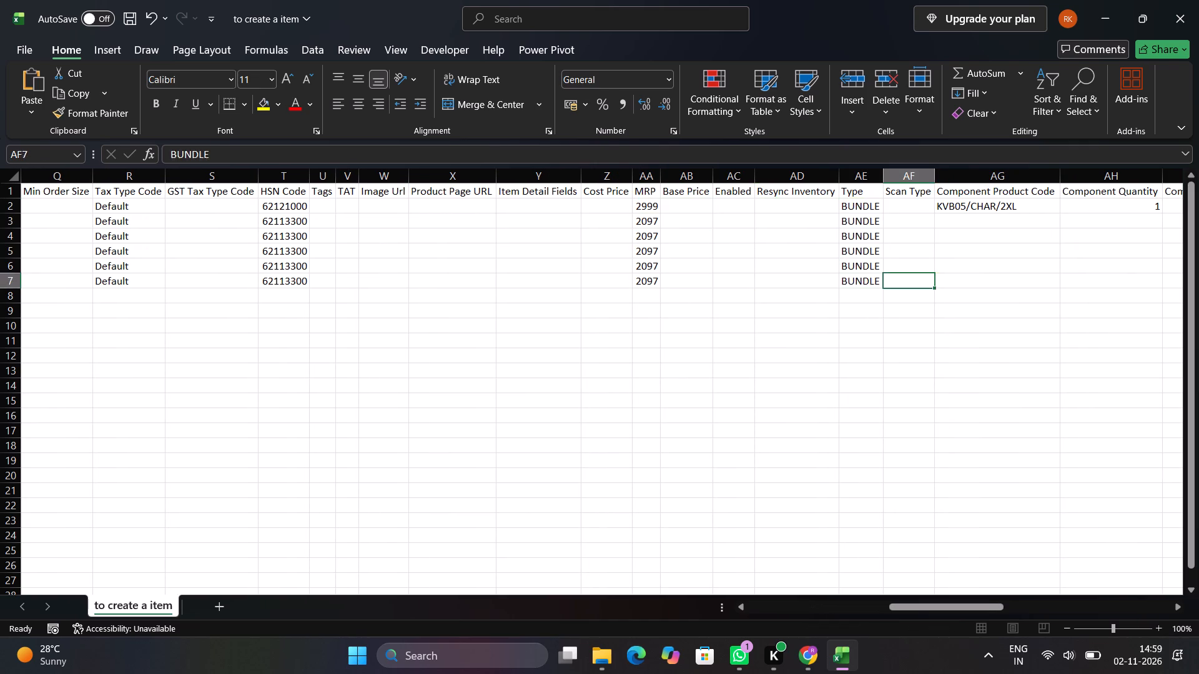
Fill the Tax Calculation Type value PRICE_OF_COMPONENT_SKU down from row 2 through row 7.
key(Up)
key(Down)
key(Right)
key(Right)
key(Right)
key(Right)
key(Right)
key(Right)
key(Right)
key(Right)
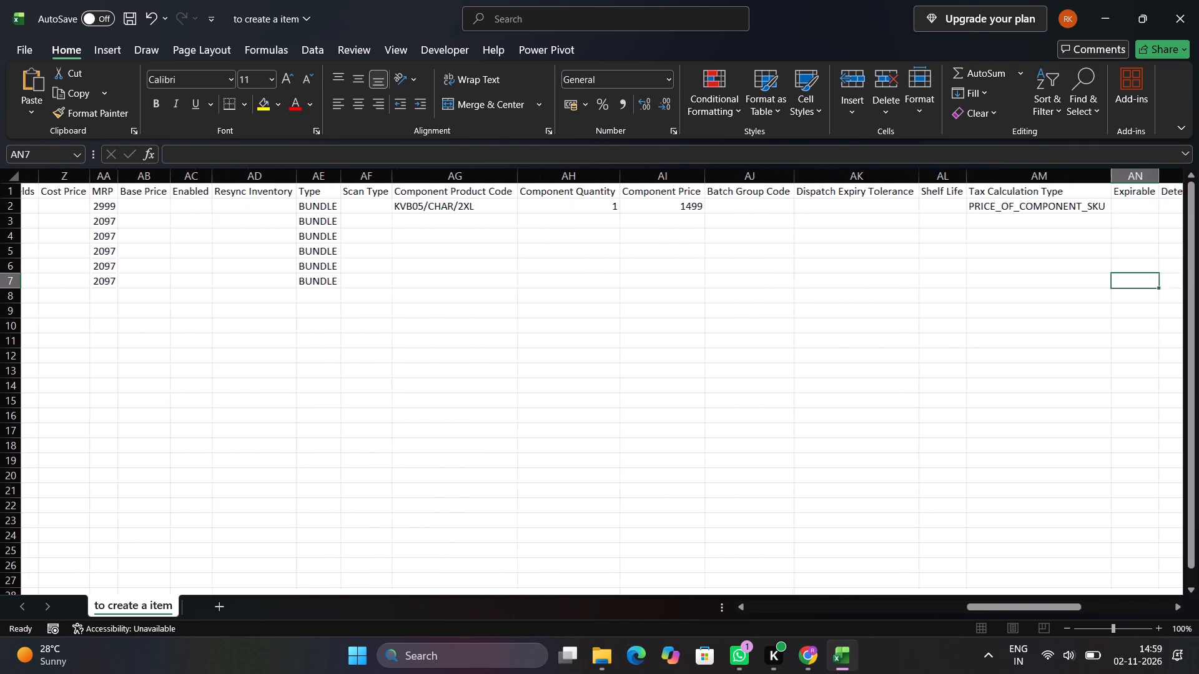
key(Right)
key(Left)
key(Left)
key(Left)
key(Left)
key(Right)
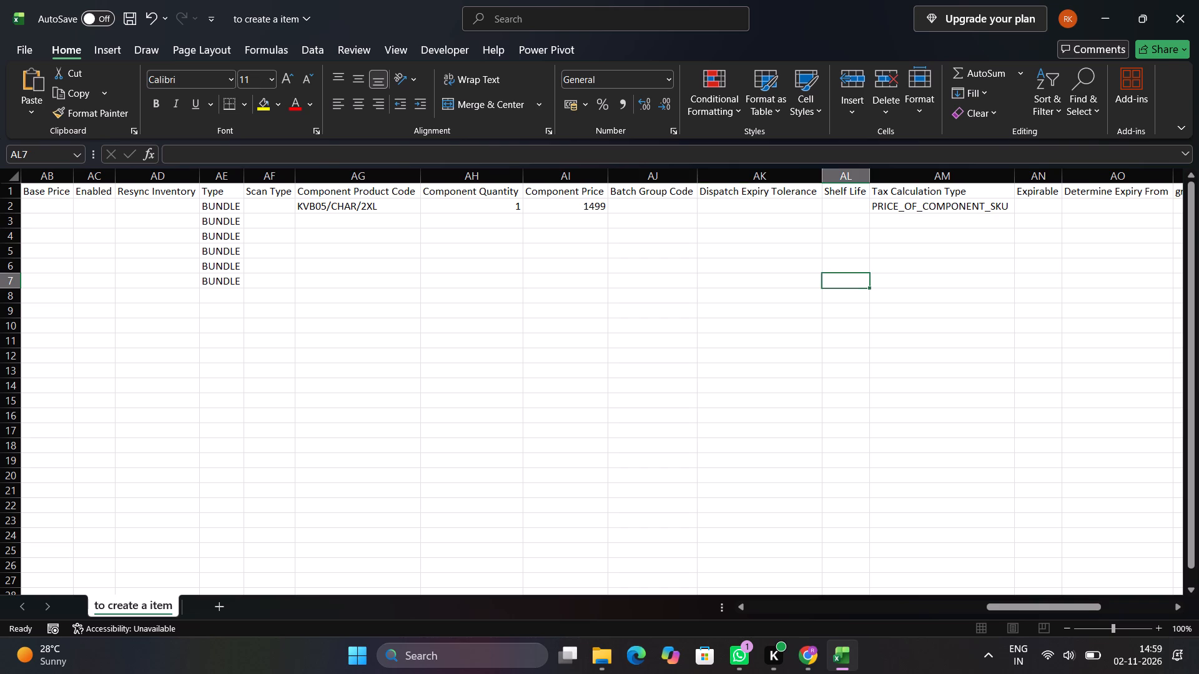
key(Right)
key(ctrl+shift+Up)
key(ctrl+d)
key(Down)
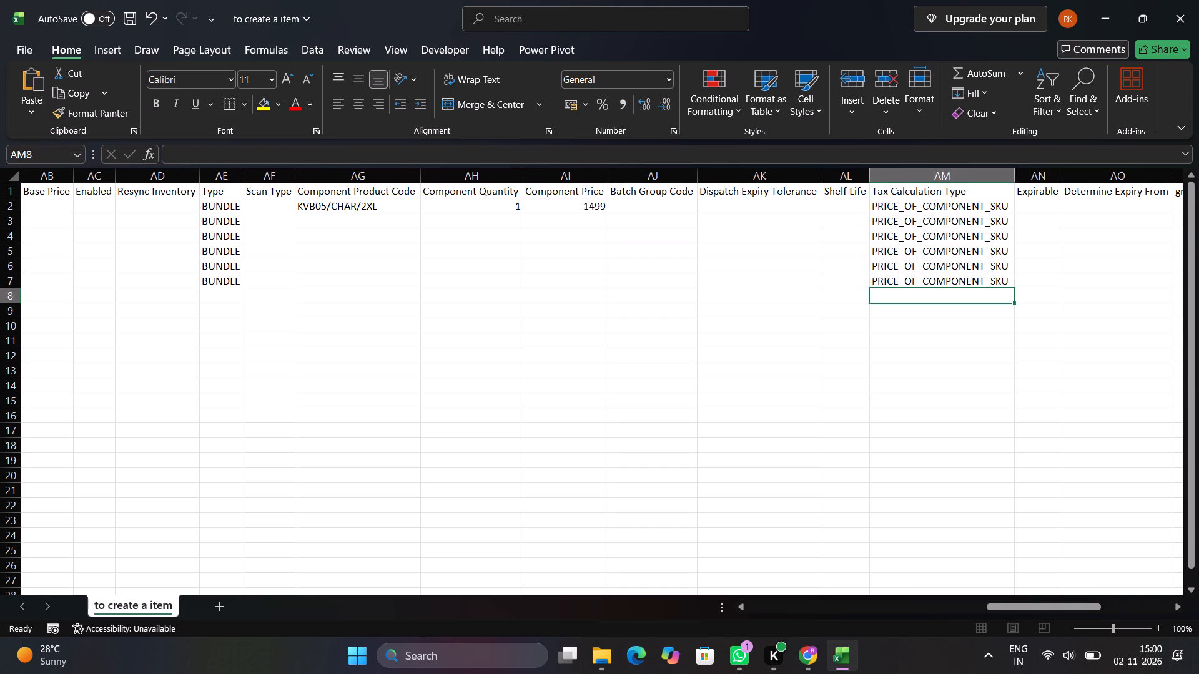
Examine the Component Product Code, Component Quantity and Component Price entries of the sample bundle in row 2.
key(Up)
key(Left)
key(Left)
key(Left)
key(Left)
key(Left)
key(Left)
key(Left)
key(Left)
key(Left)
key(Right)
key(Right)
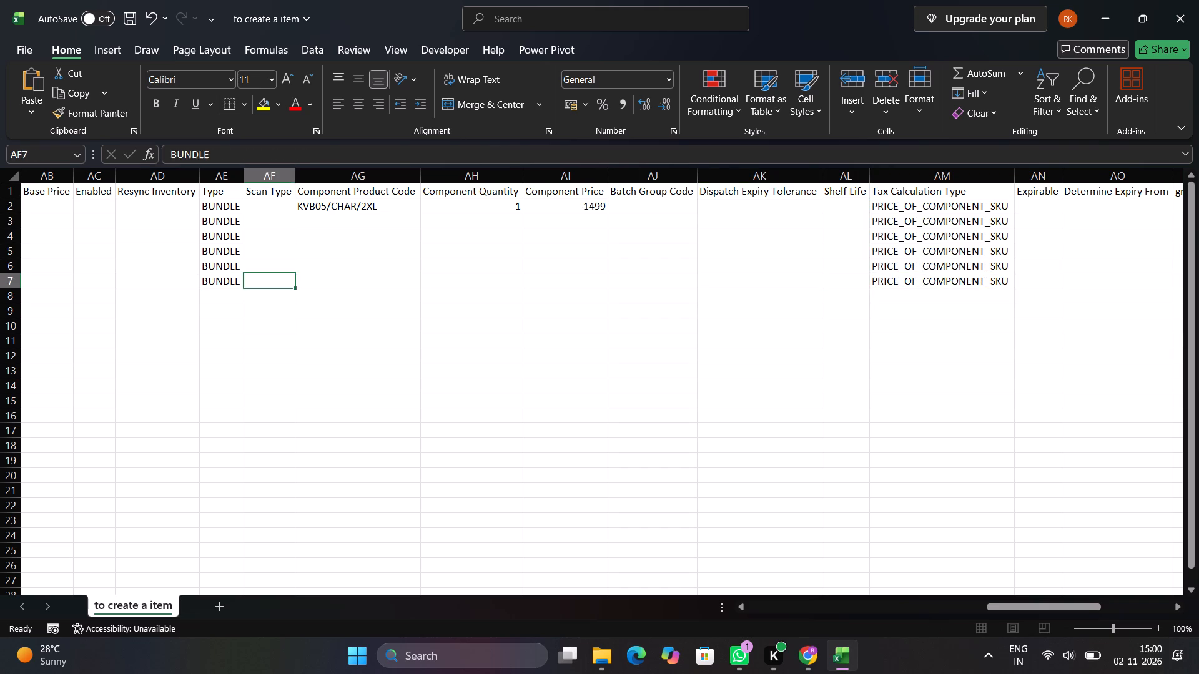
key(Right)
key(Up)
key(ctrl+Up)
key(shift+Right)
key(shift+Right)
key(shift+Right)
key(shift+Left)
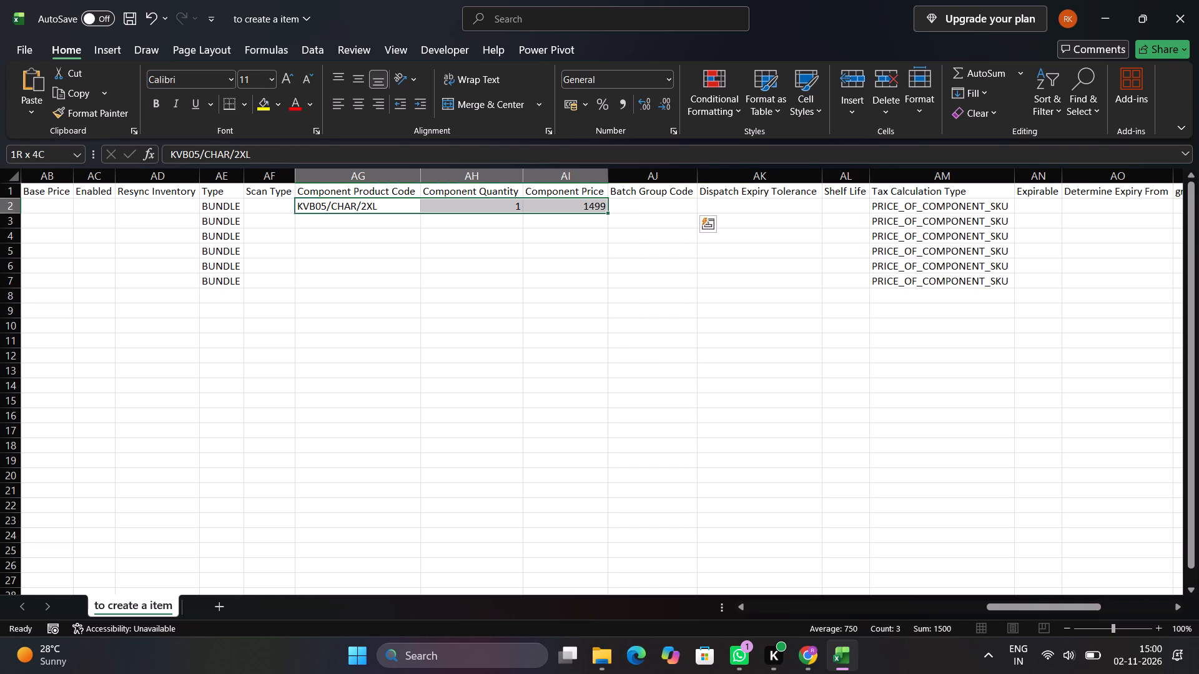
key(Down)
Switch to the Uniware Edit Product page in Chrome.
key(alt+Tab)
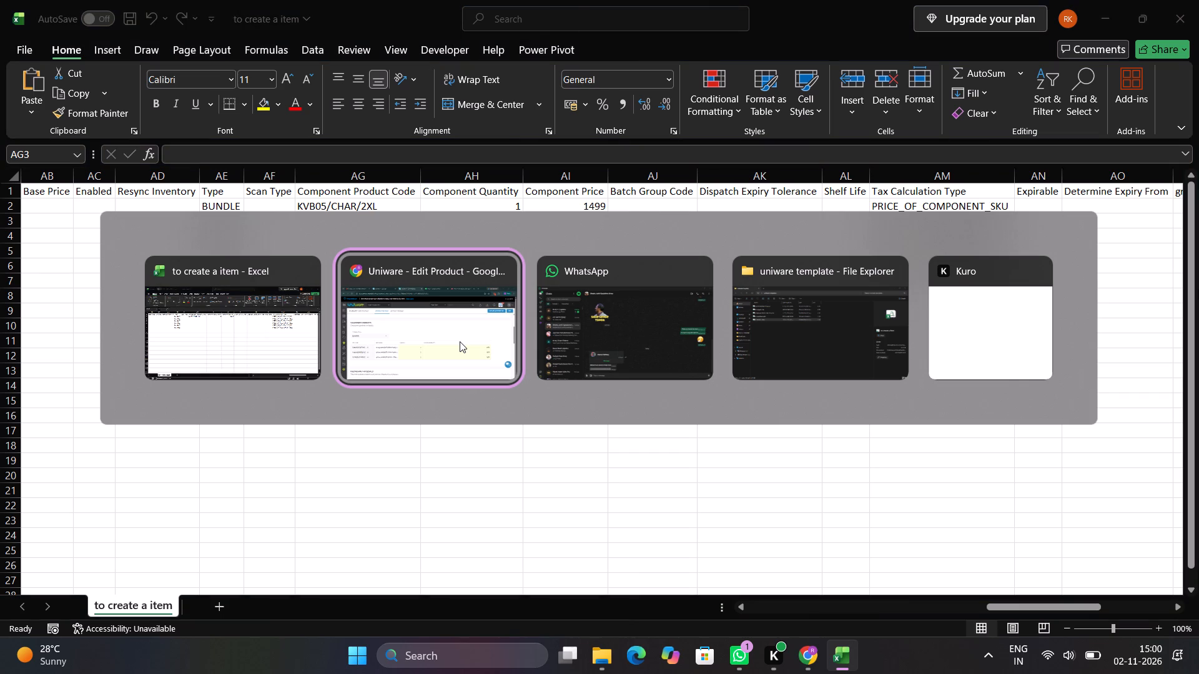
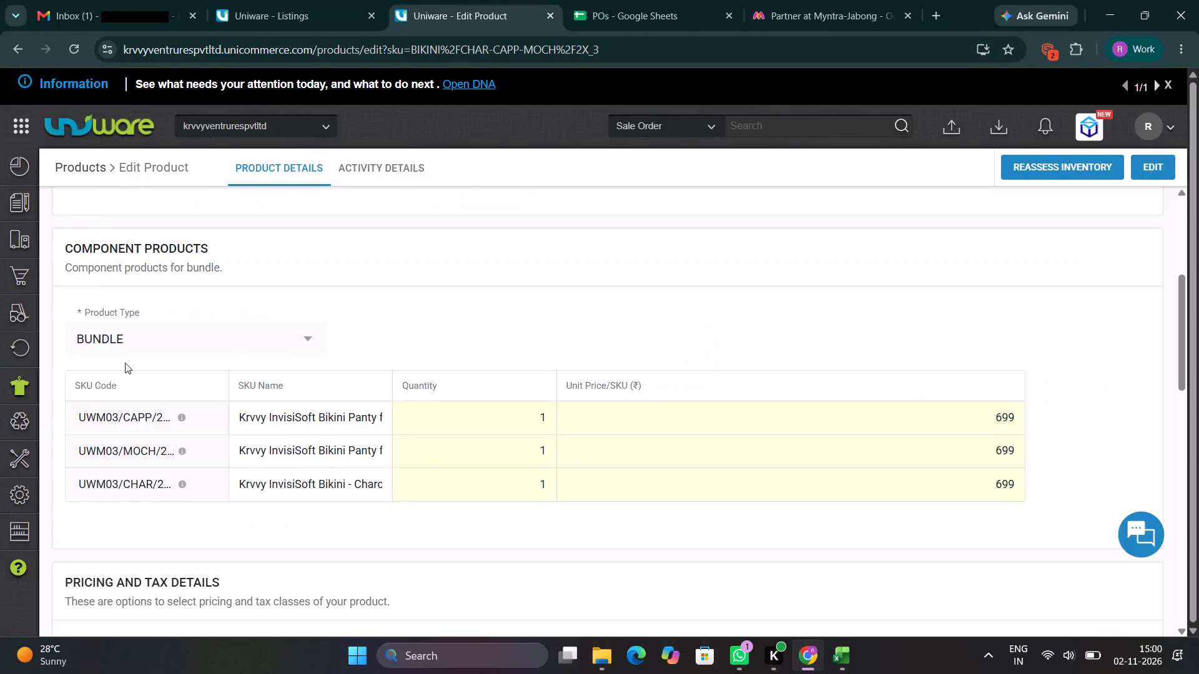
Open the Uniware product list and filter its SKU codes by UWM03.
click(308, 0)
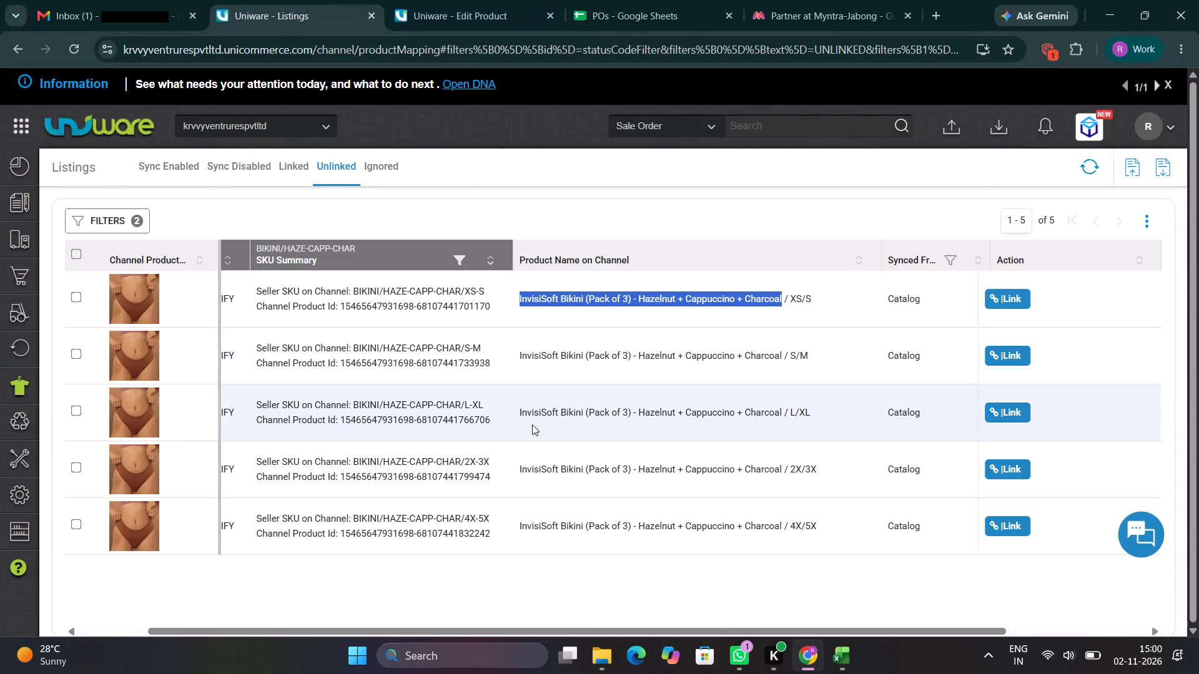
click(457, 0)
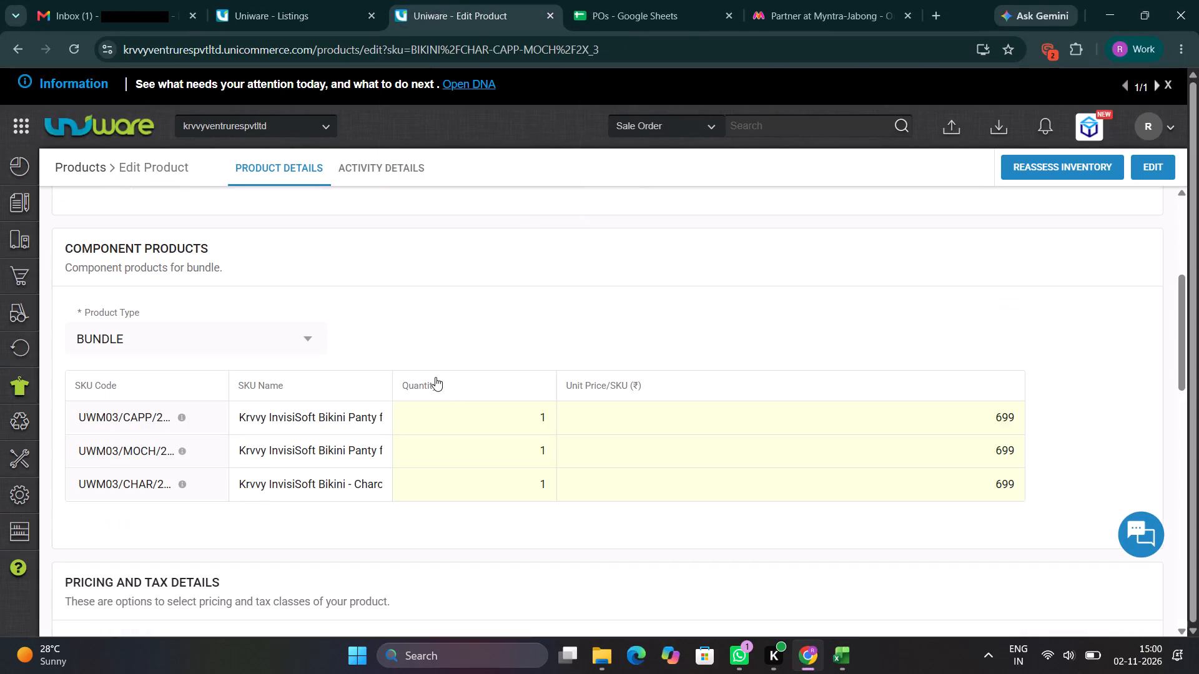
scroll(435, 377, up, 7)
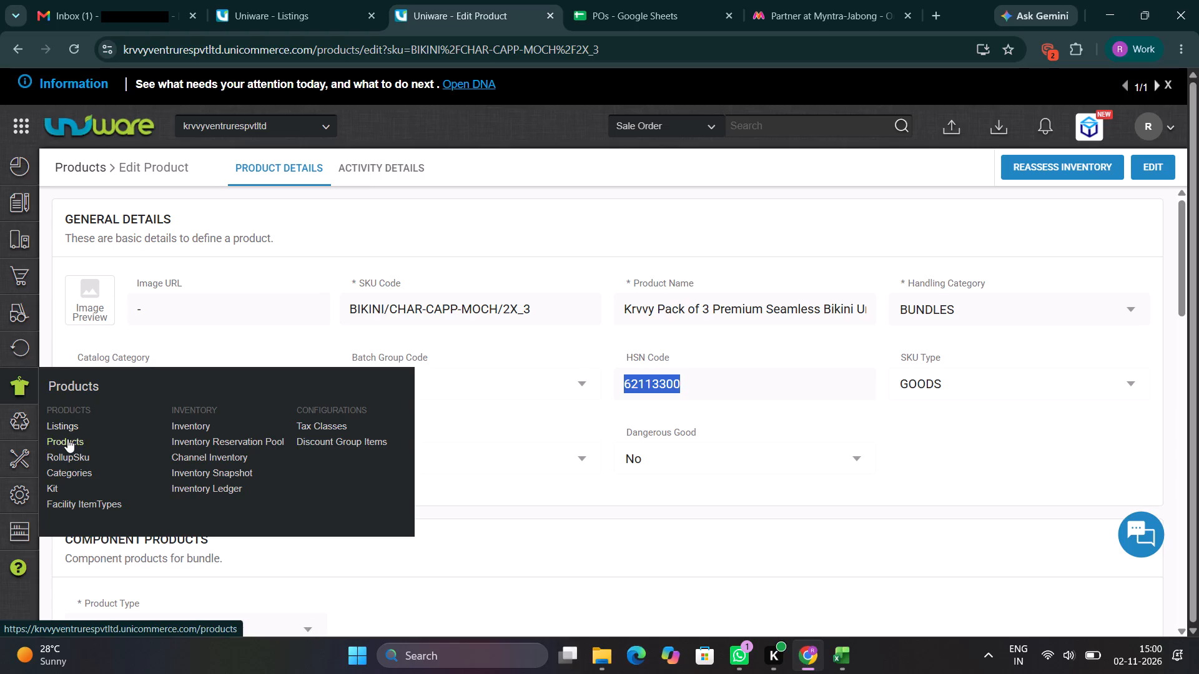
click(67, 439)
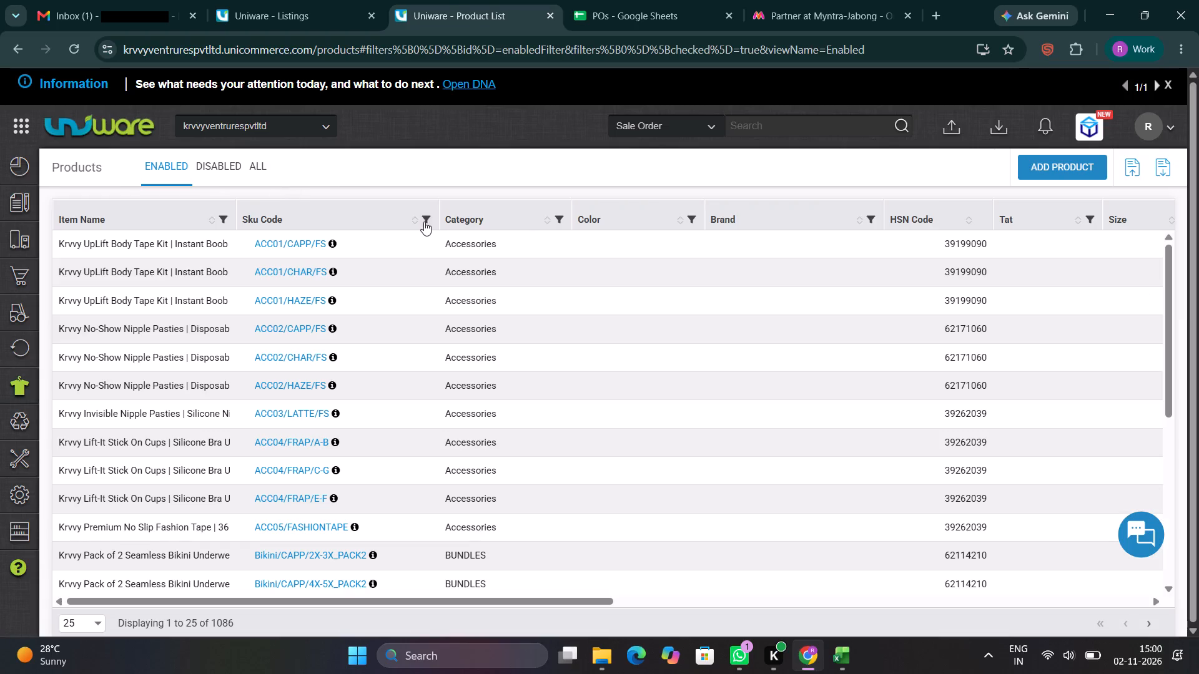
click(423, 220)
text(UWM03)
key(Return)
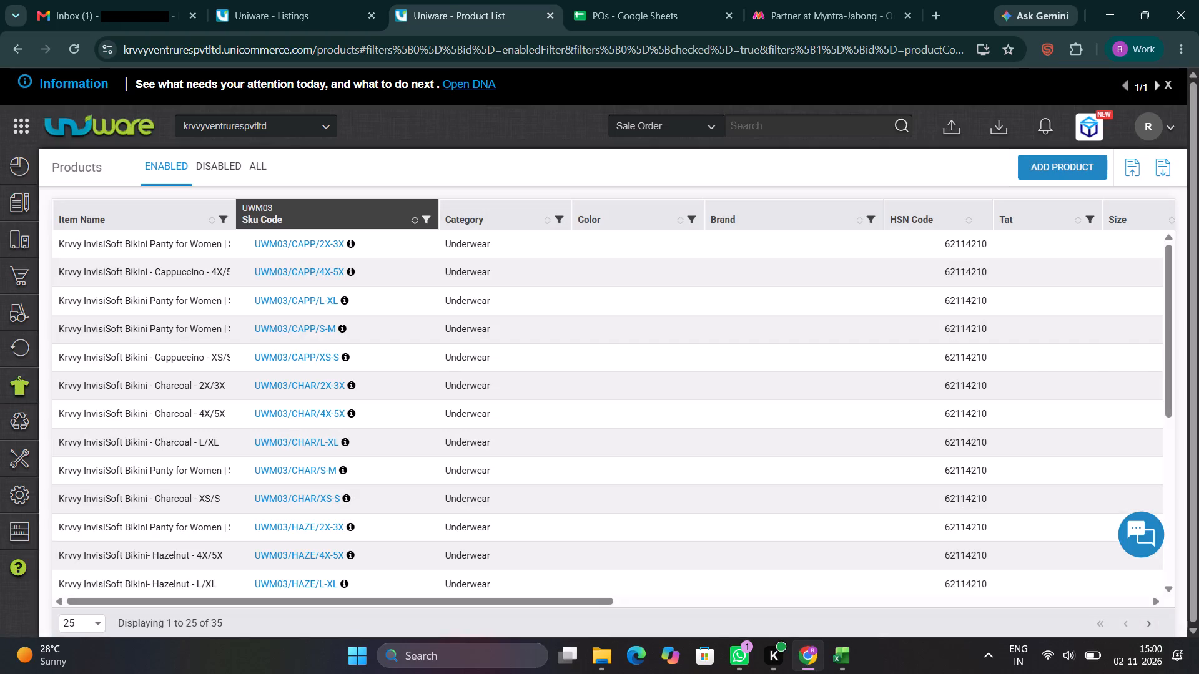
In the Excel item template, hide columns C through AF so Product Code sits beside Component Product Code.
key(alt+Tab)
key(Up)
key(Right)
key(Left)
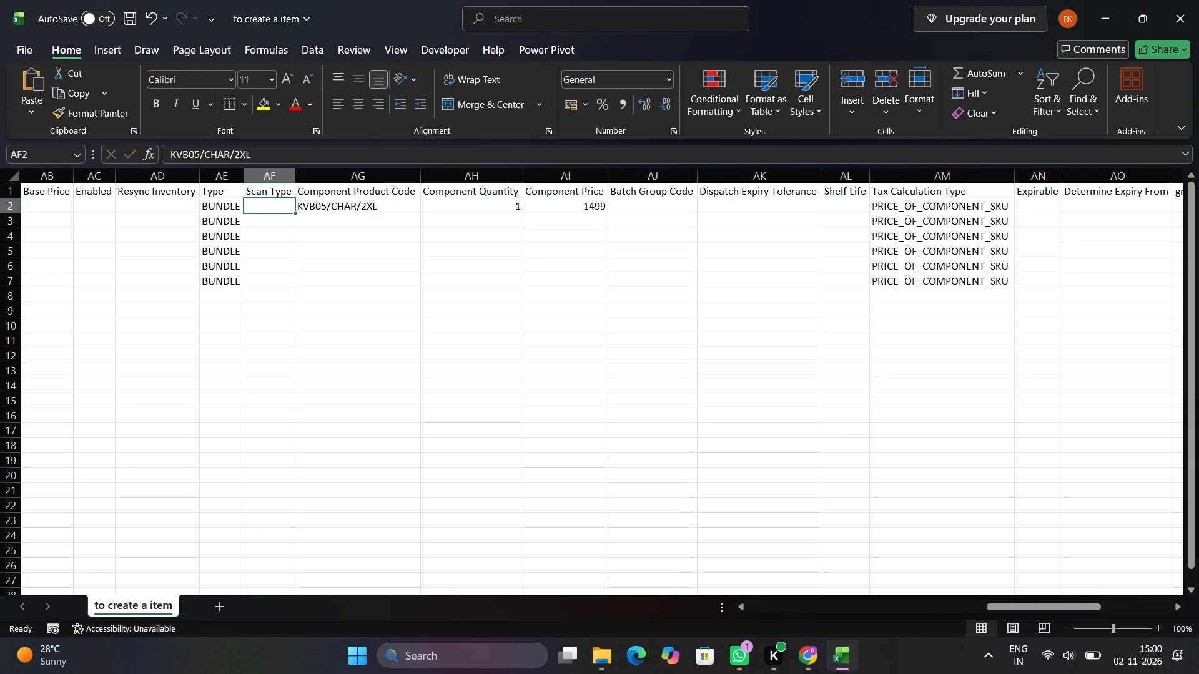
key(ctrl+space)
key(shift+Left)
key(shift+Left)
key(shift+Left)
key(shift+Left)
key(shift+Left)
key(shift+Left)
key(shift+Left)
key(shift+Left)
key(shift+Left)
key(shift+Left)
key(shift+Left)
key(shift+Left)
key(shift+Left)
key(shift+Left)
key(shift+Left)
key(shift+Left)
key(shift+Left)
key(shift+Left)
key(shift+Left)
key(shift+Left)
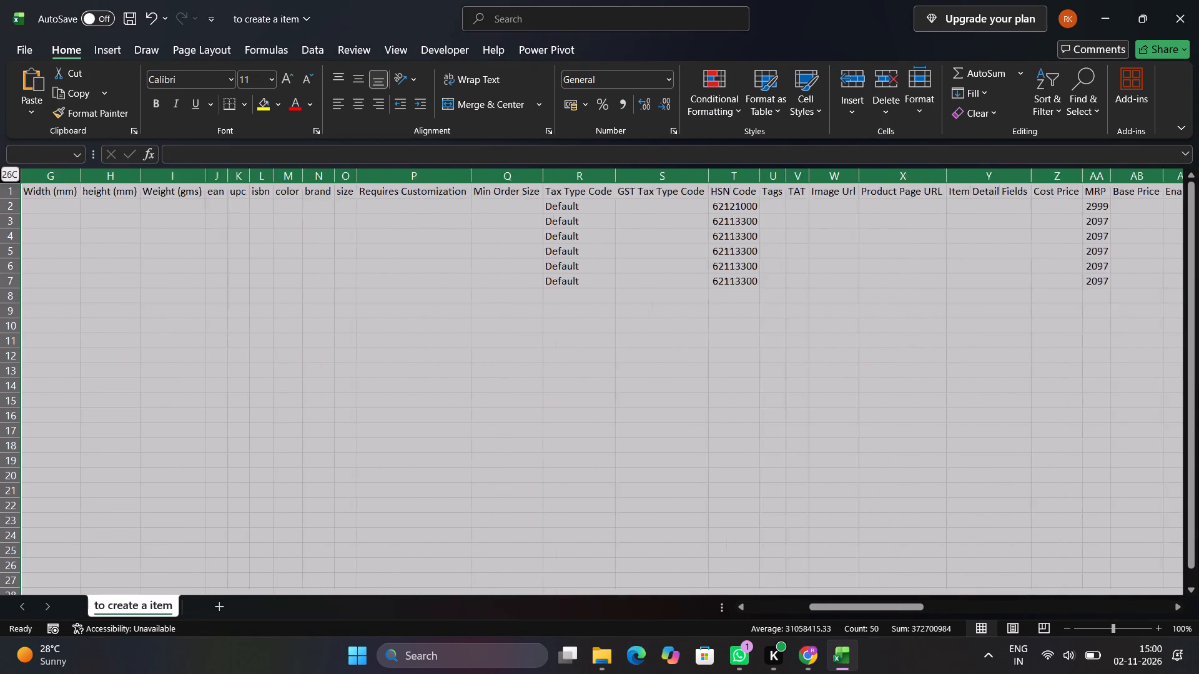
key(shift+Right)
key(shift+Right)
key(shift+Right)
key(shift+Left)
key(shift+Left)
key(shift+Right)
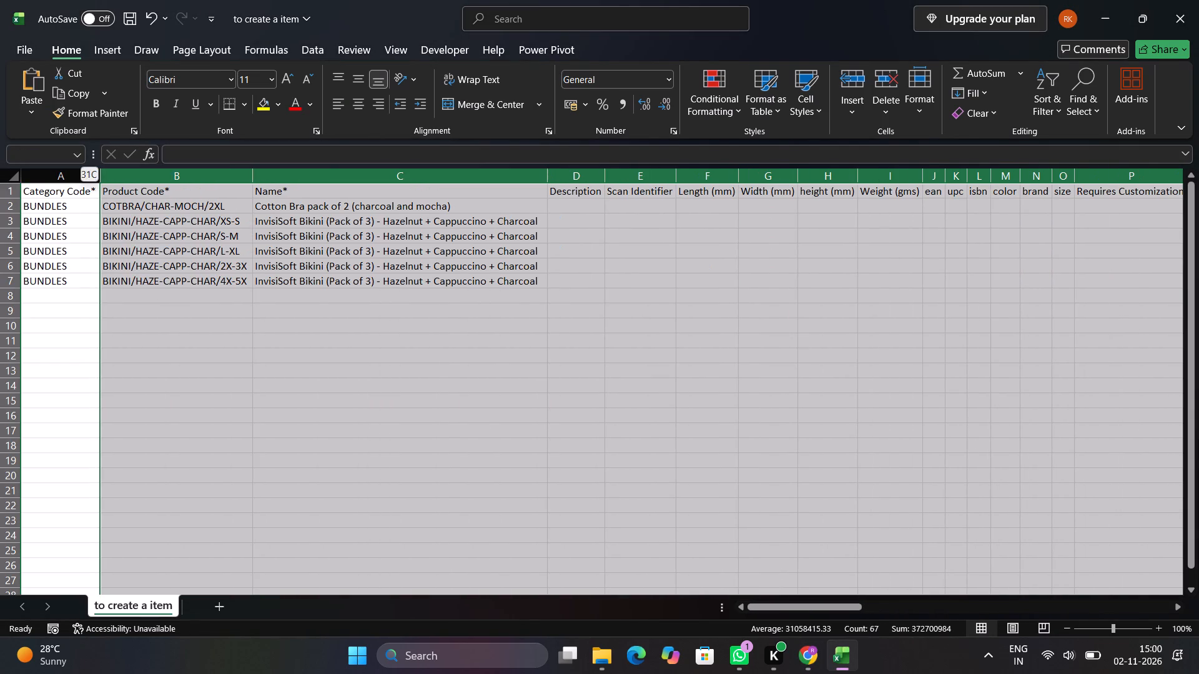
right_click(273, 181)
click(312, 454)
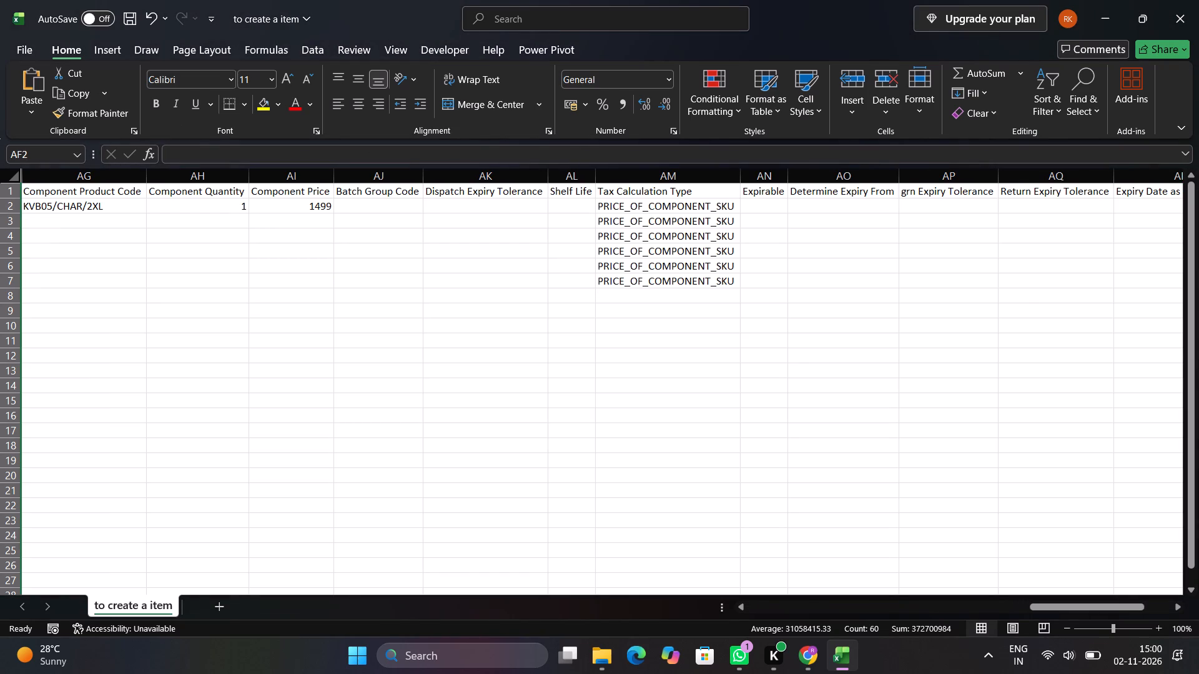
scroll(381, 298, right, 3)
click(408, 330)
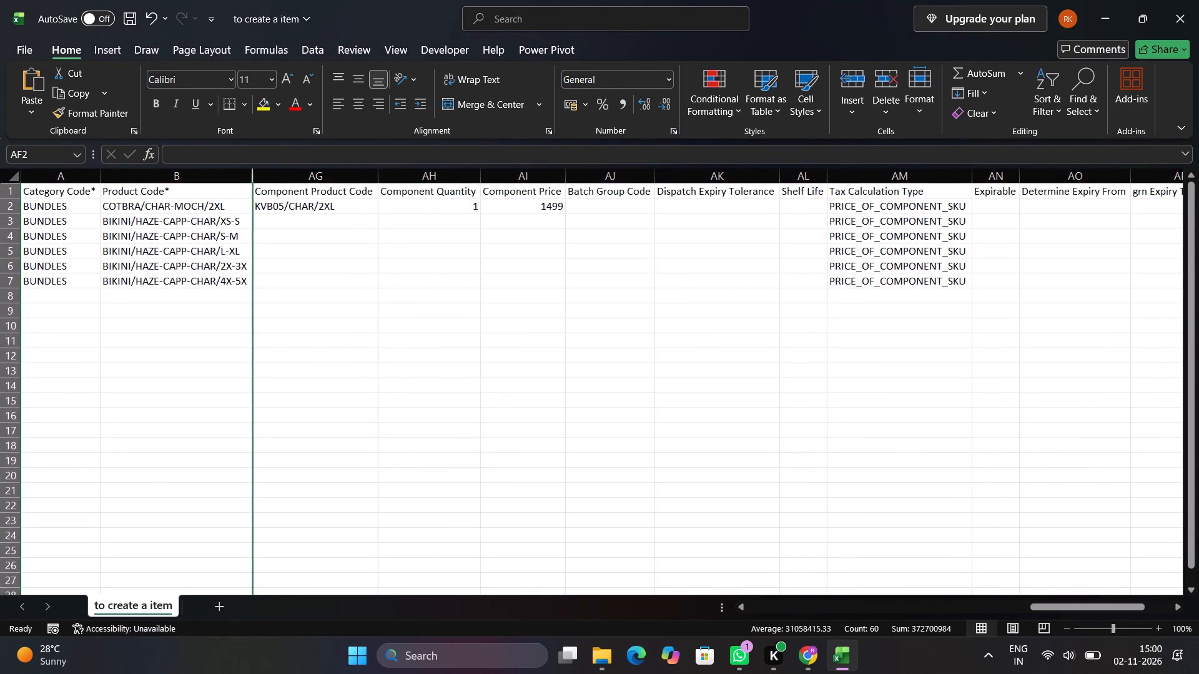
Copy SKU UWM03/CAPP/XS-S from the Uniware product list into Component Product Code for the XS-S bundle in row 3.
key(Up)
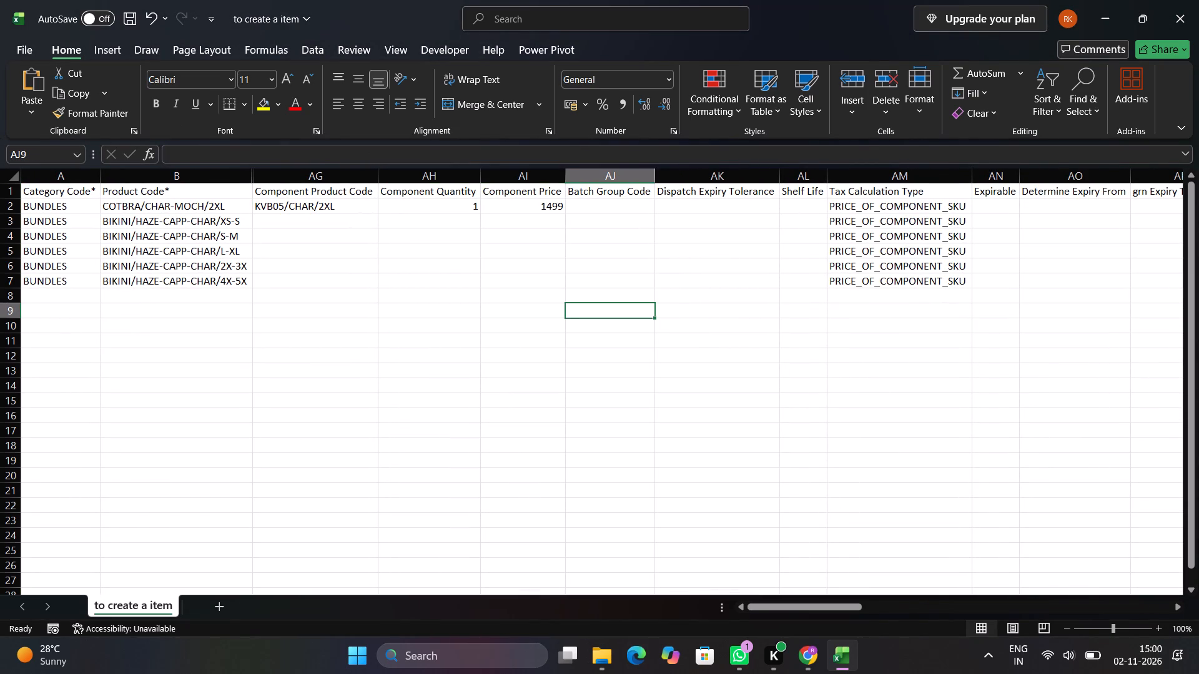
key(Left)
key(Up)
key(Left)
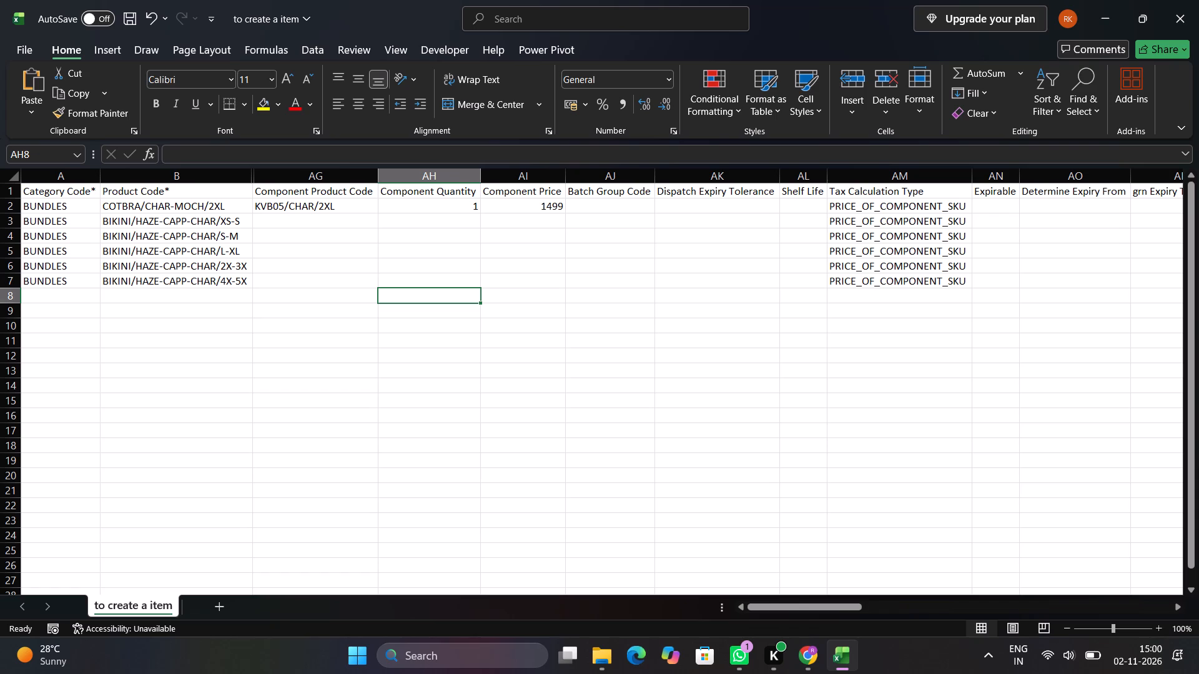
key(Up)
key(Left)
key(Up)
key(Left)
key(Up)
key(Right)
key(Left)
key(Up)
key(alt+Tab)
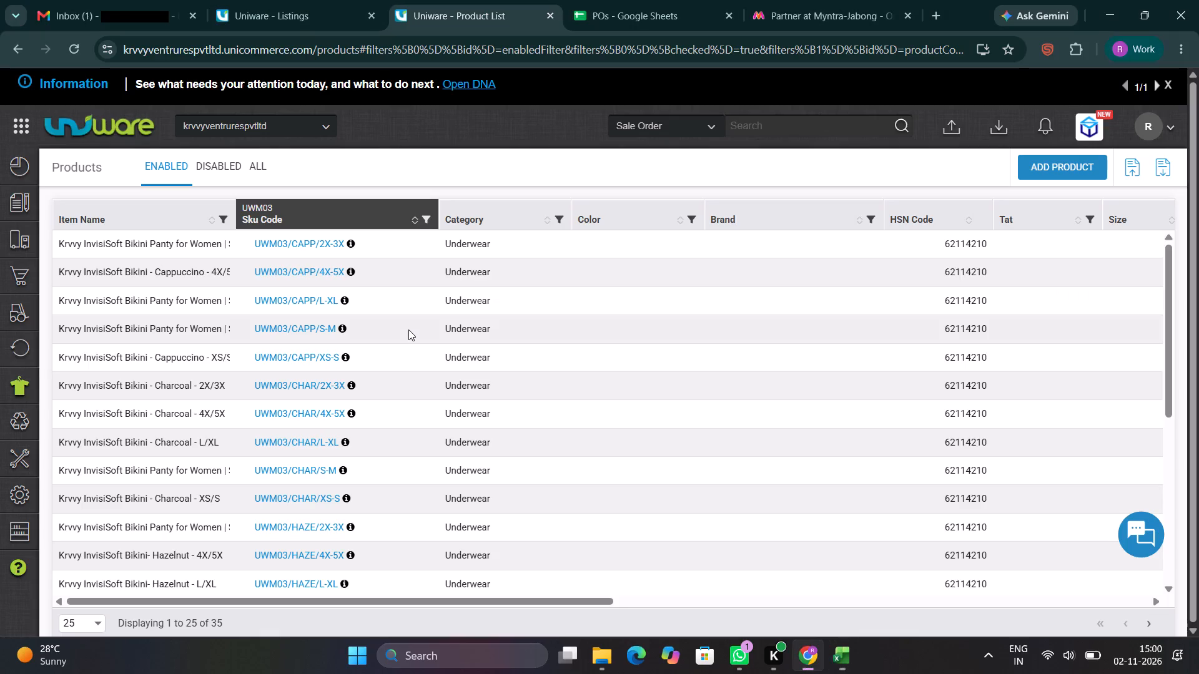
key(Up)
key(Up)
drag(239, 359, 340, 363)
key(ctrl+c)
key(alt+Tab)
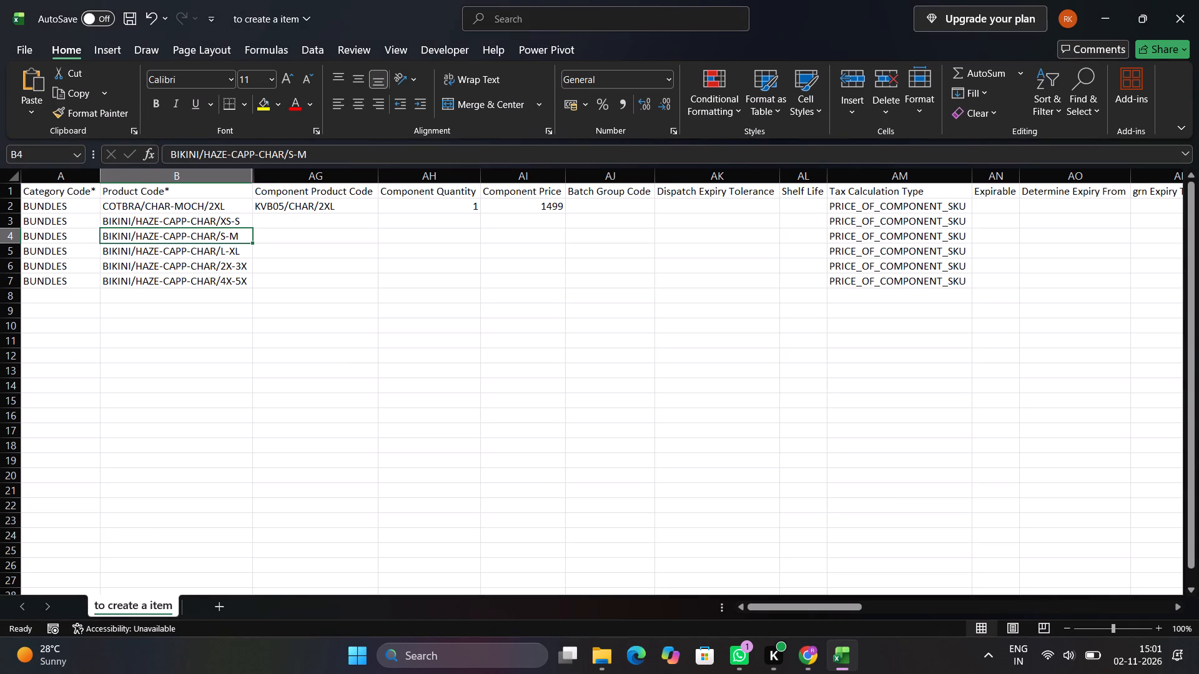
double_click(299, 225)
key(ctrl+v)
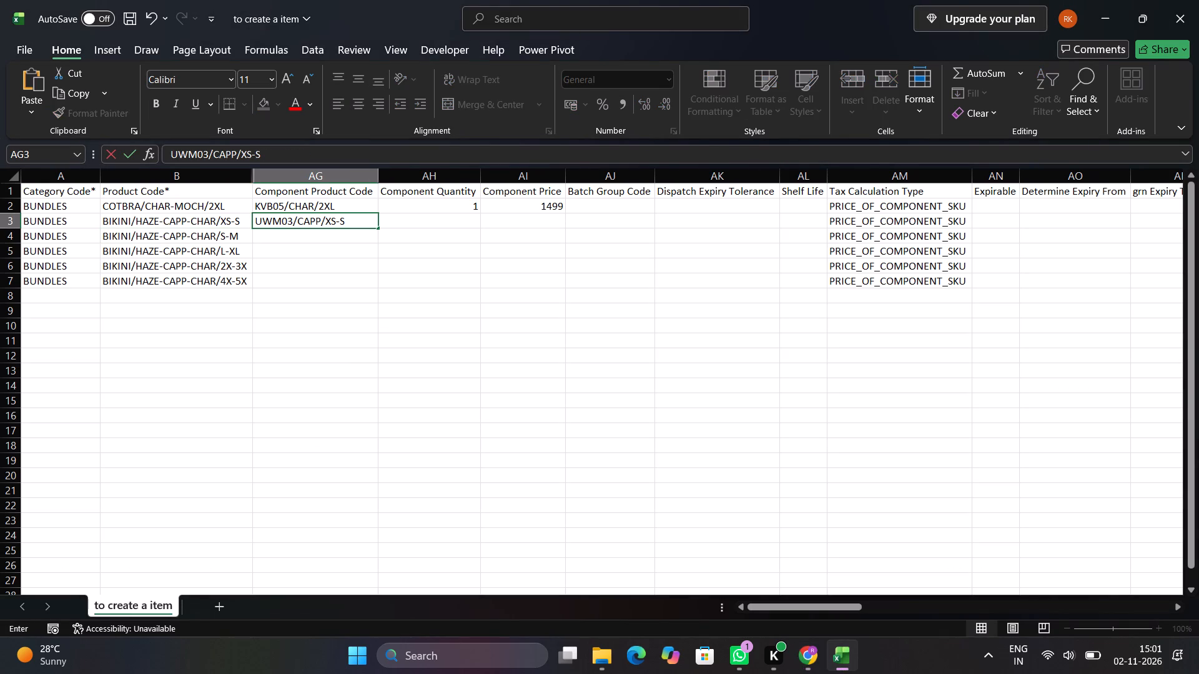
key(Tab)
key(Down)
key(Left)
key(Down)
Copy SKU UWM03/CAPP/S-M from the Uniware product list into Component Product Code for the S-M bundle in row 4.
key(alt+Tab)
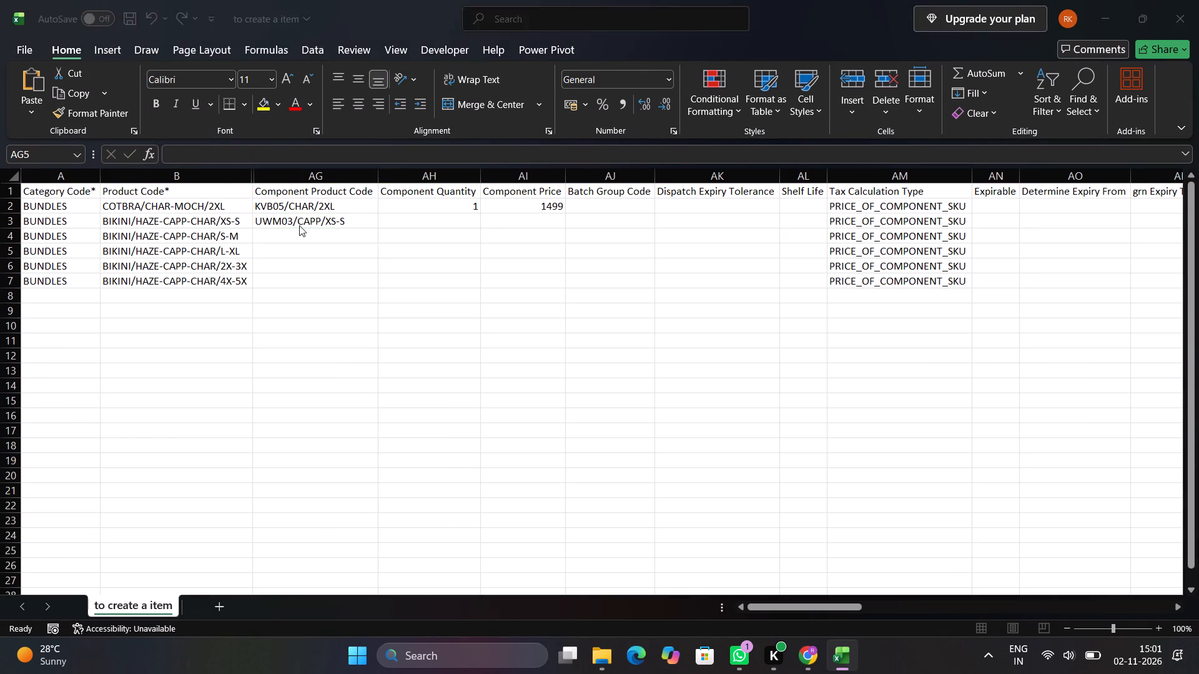
click(250, 333)
drag(250, 333, 333, 336)
key(ctrl+c)
key(alt+Tab)
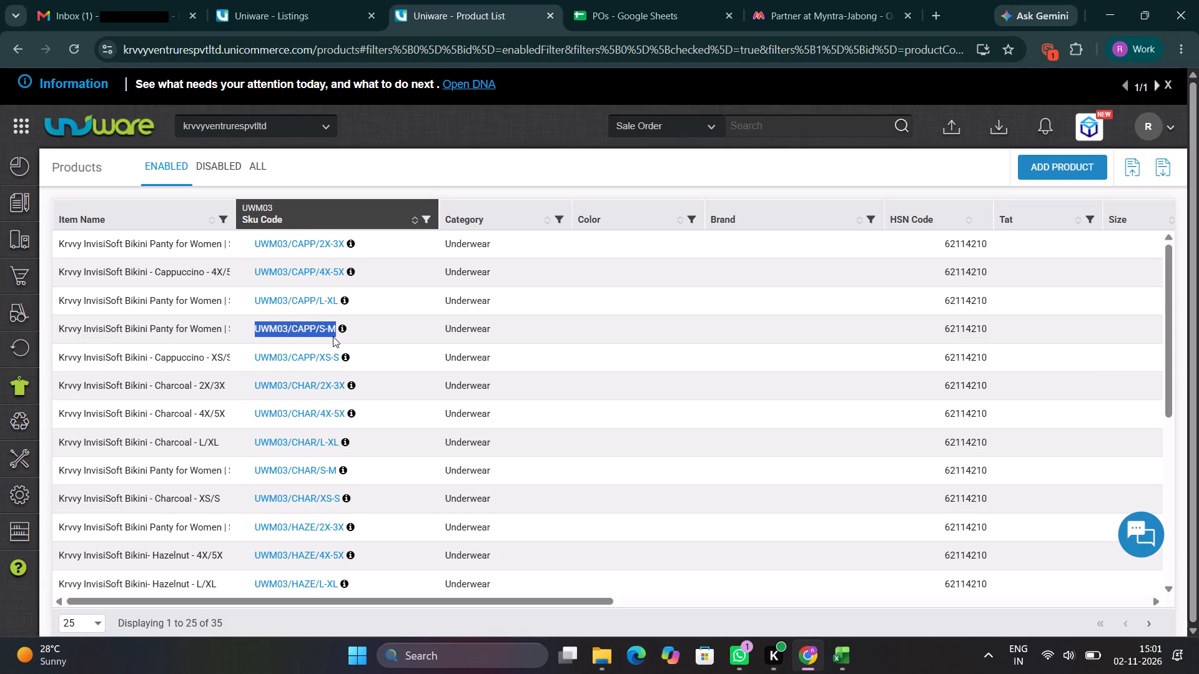
double_click(282, 237)
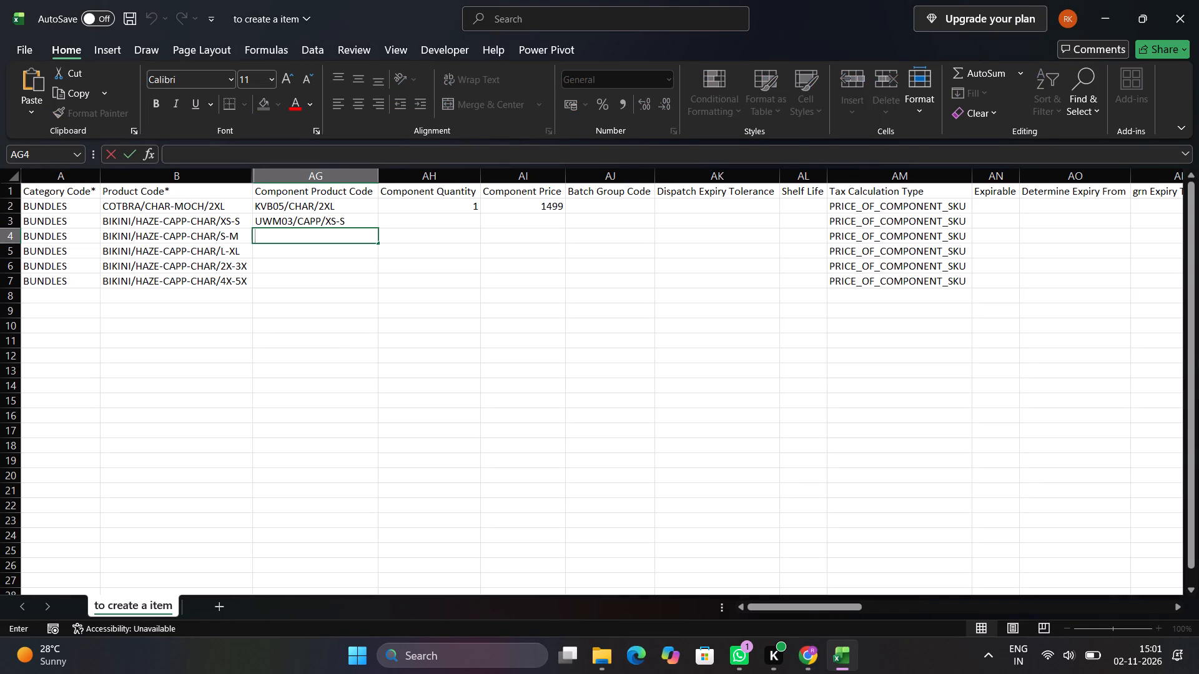
key(ctrl+v)
key(Down)
Copy SKU UWM03/CAPP/L-XL from the Uniware product list into Component Product Code for the L-XL bundle in row 5.
key(alt+Tab)
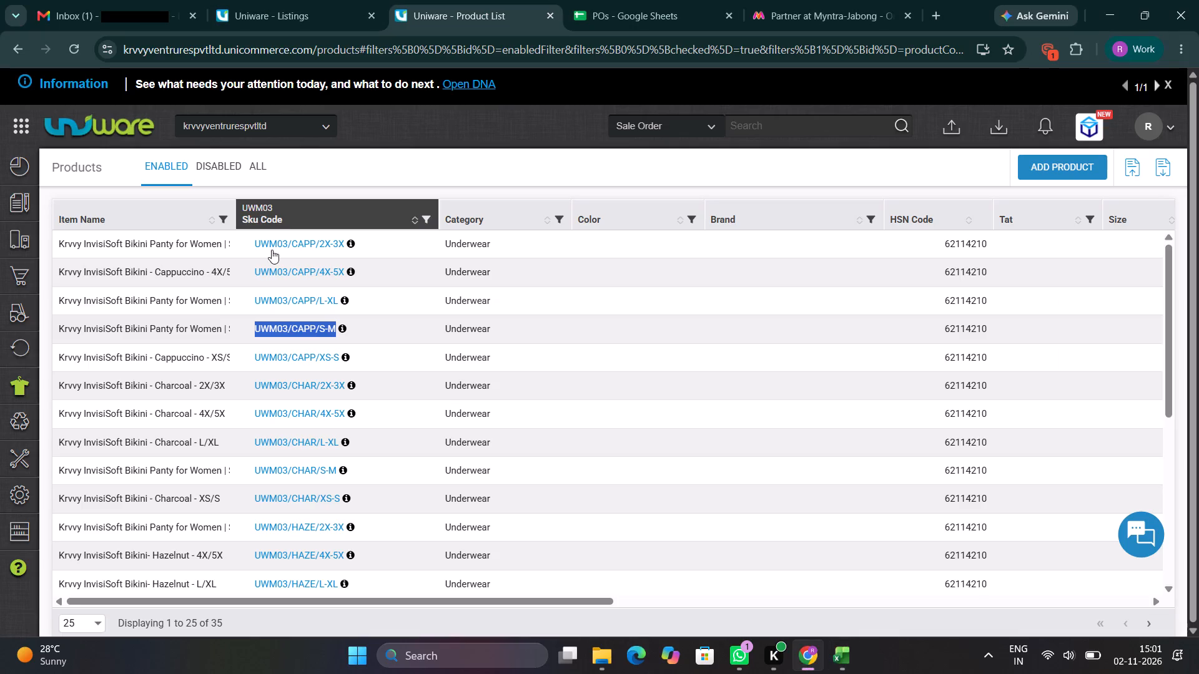
click(245, 303)
drag(245, 303, 293, 314)
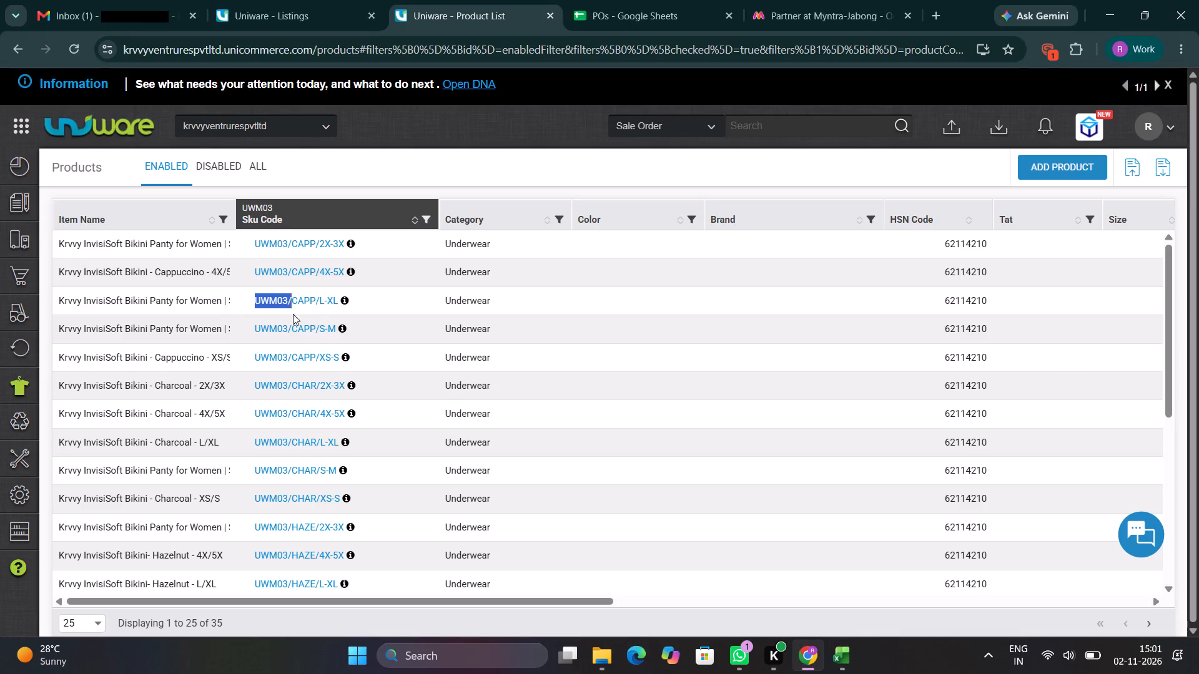
drag(293, 314, 329, 310)
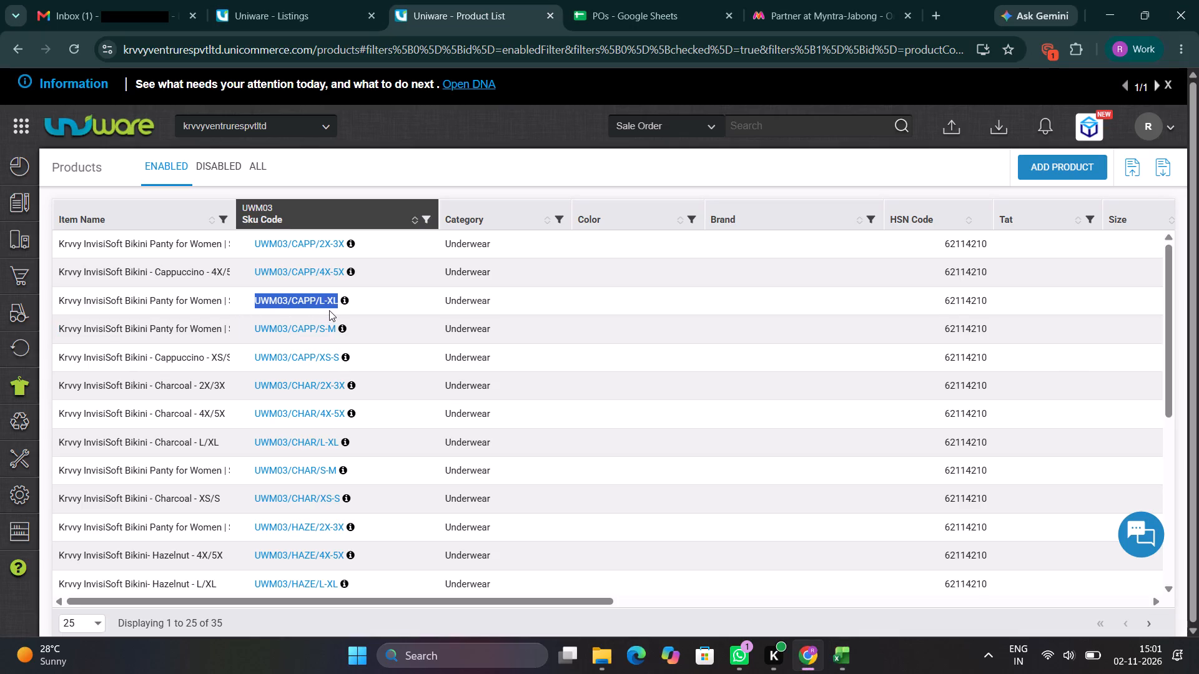
key(ctrl+c)
key(alt+Tab)
double_click(287, 247)
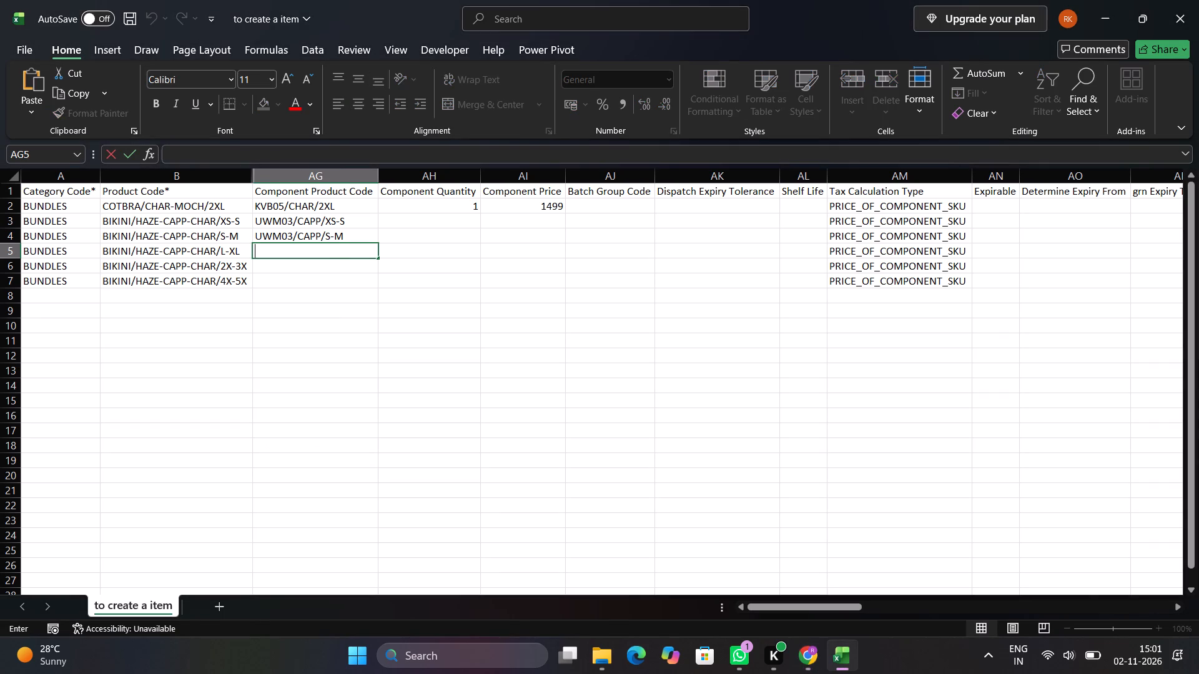
key(ctrl+v)
key(Tab)
key(Down)
key(Left)
Copy SKU UWM03/CAPP/2X-3X from the Uniware product list into Component Product Code for the 2X-3X bundle in row 6.
key(alt+Tab)
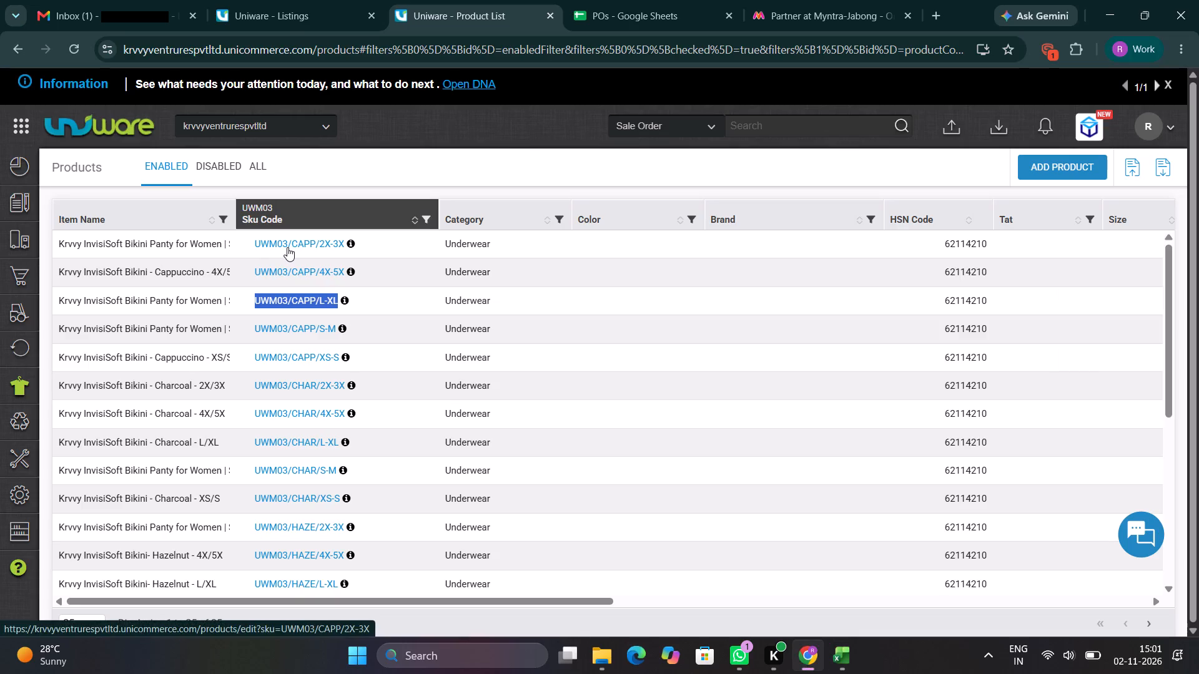
click(250, 250)
drag(250, 250, 335, 260)
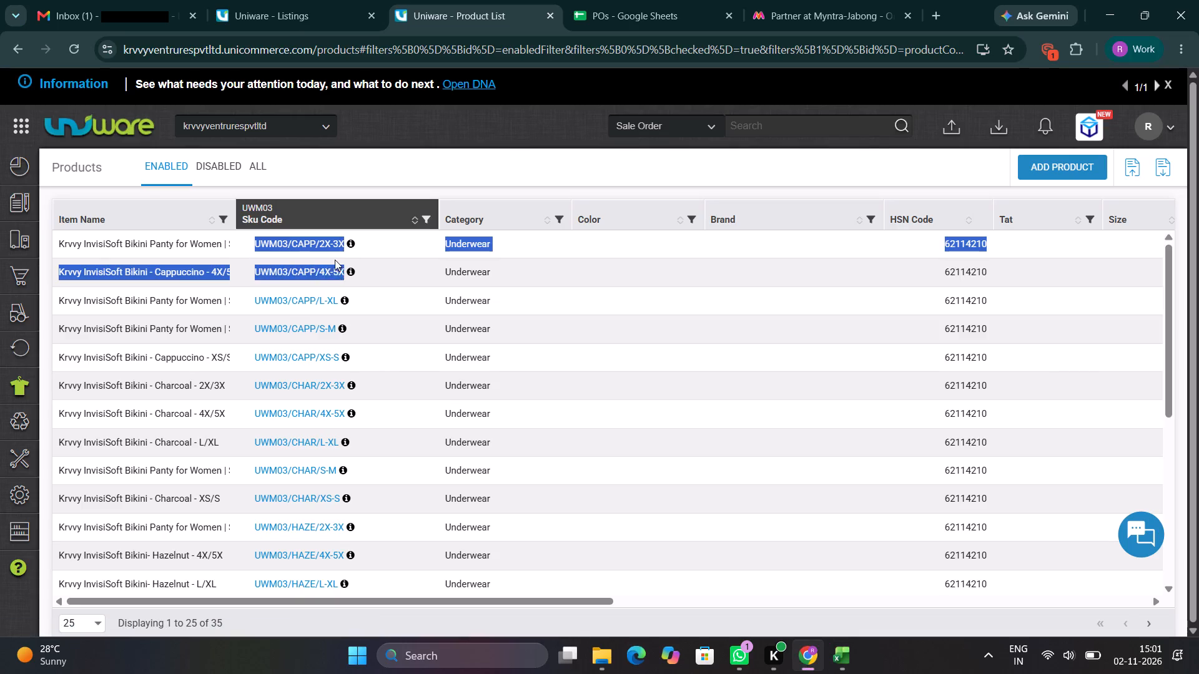
drag(335, 260, 339, 252)
key(ctrl+c)
key(alt+Tab)
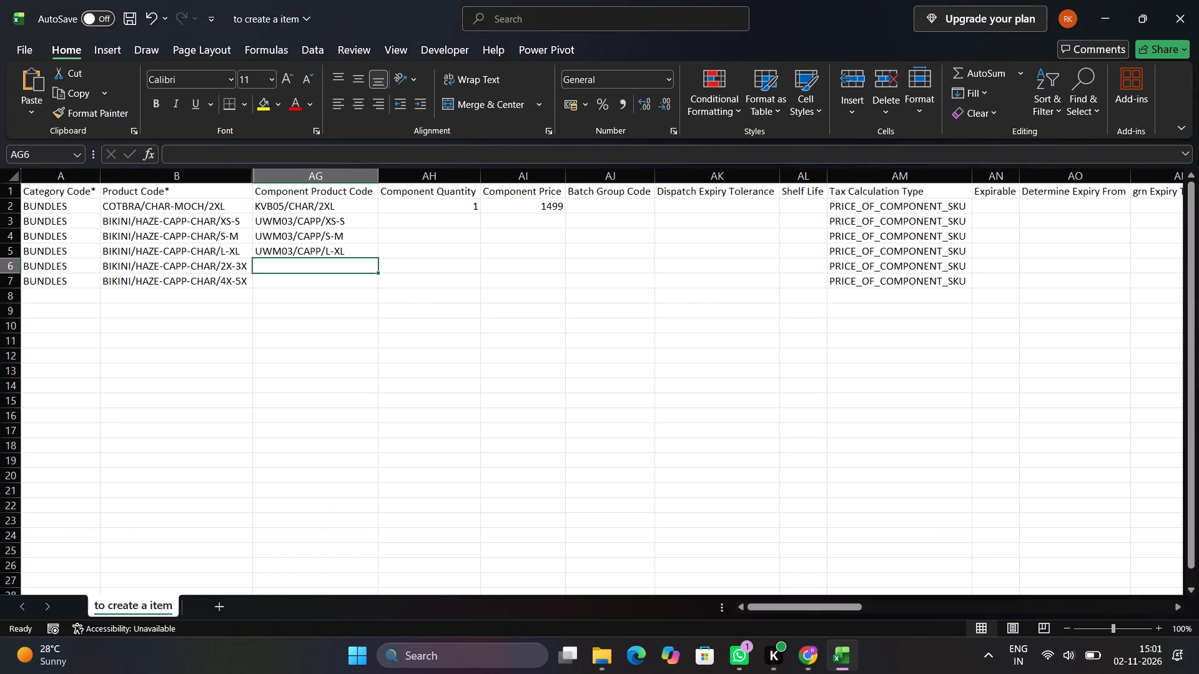
double_click(280, 266)
key(ctrl+v)
key(Tab)
key(Down)
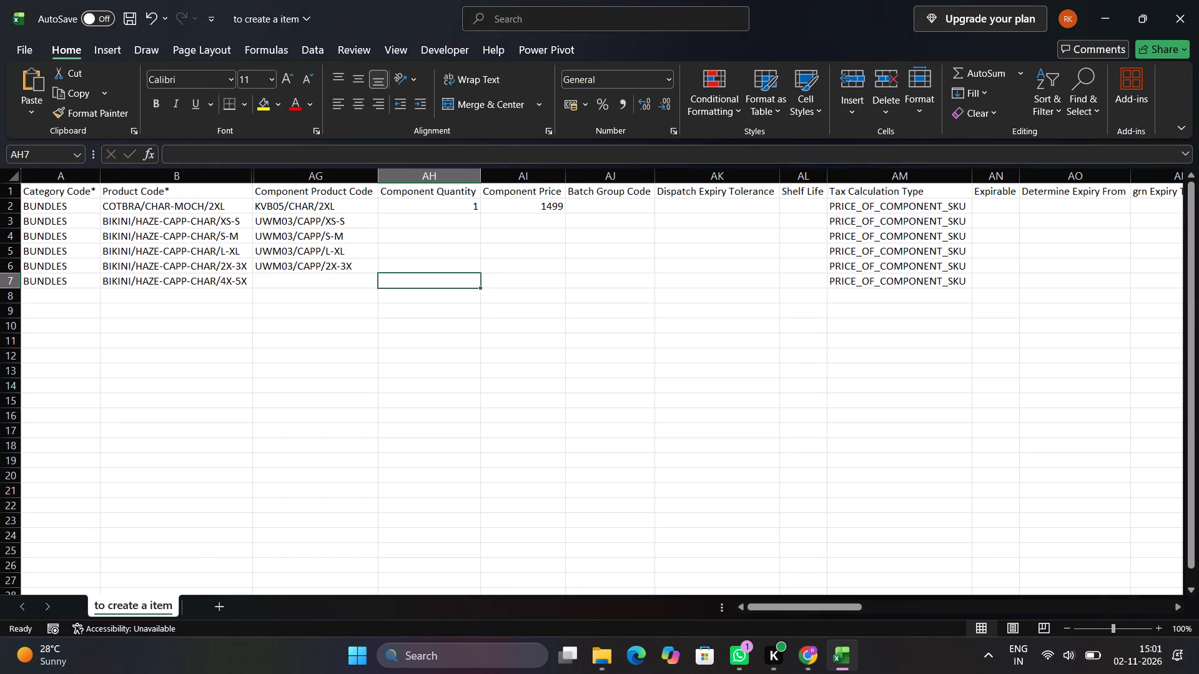
key(Left)
Copy SKU UWM03/CAPP/4X-5X from the Uniware product list into Component Product Code for the 4X-5X bundle in row 7.
key(alt+Tab)
click(248, 281)
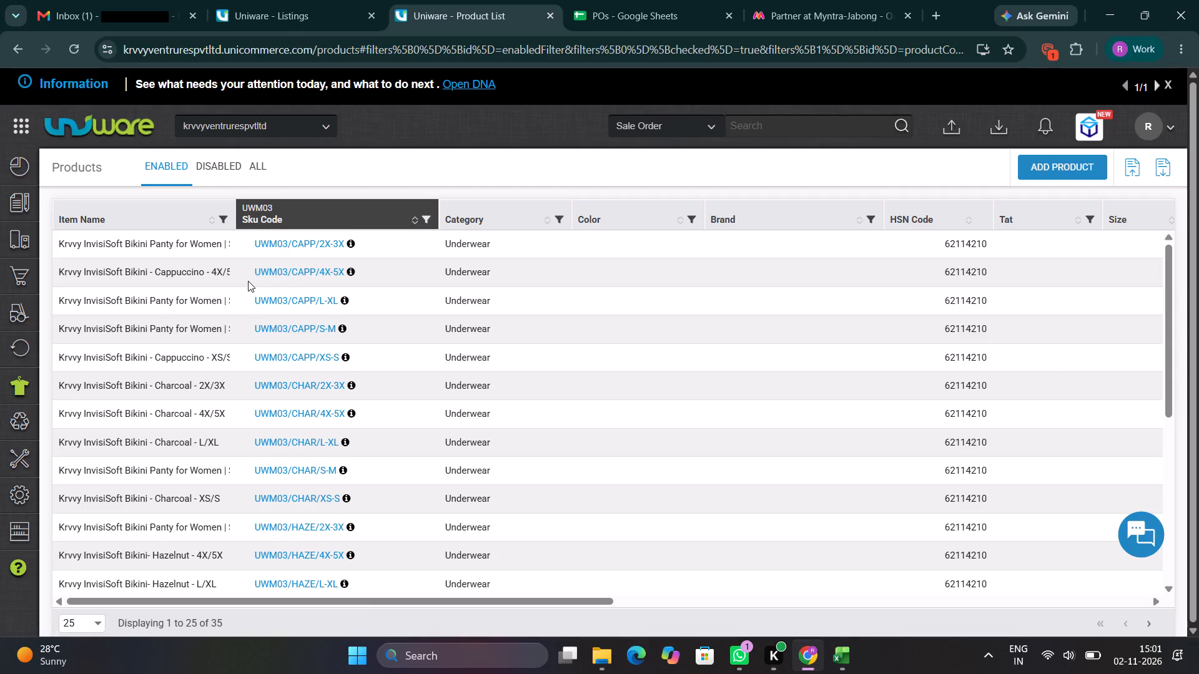
drag(248, 281, 345, 283)
key(ctrl+c)
key(alt+Tab)
double_click(345, 283)
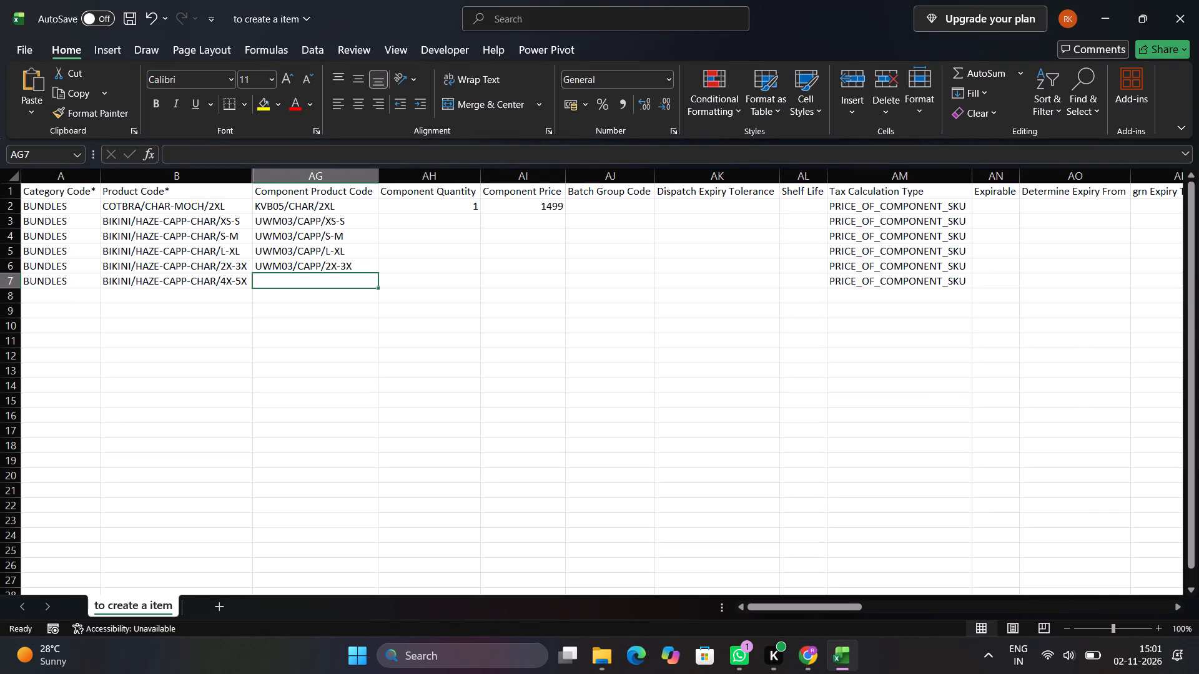
key(ctrl+v)
key(Tab)
Fill the Component Quantity value 1 down from row 2 through row 7.
key(Up)
key(Up)
key(Up)
key(Up)
key(Up)
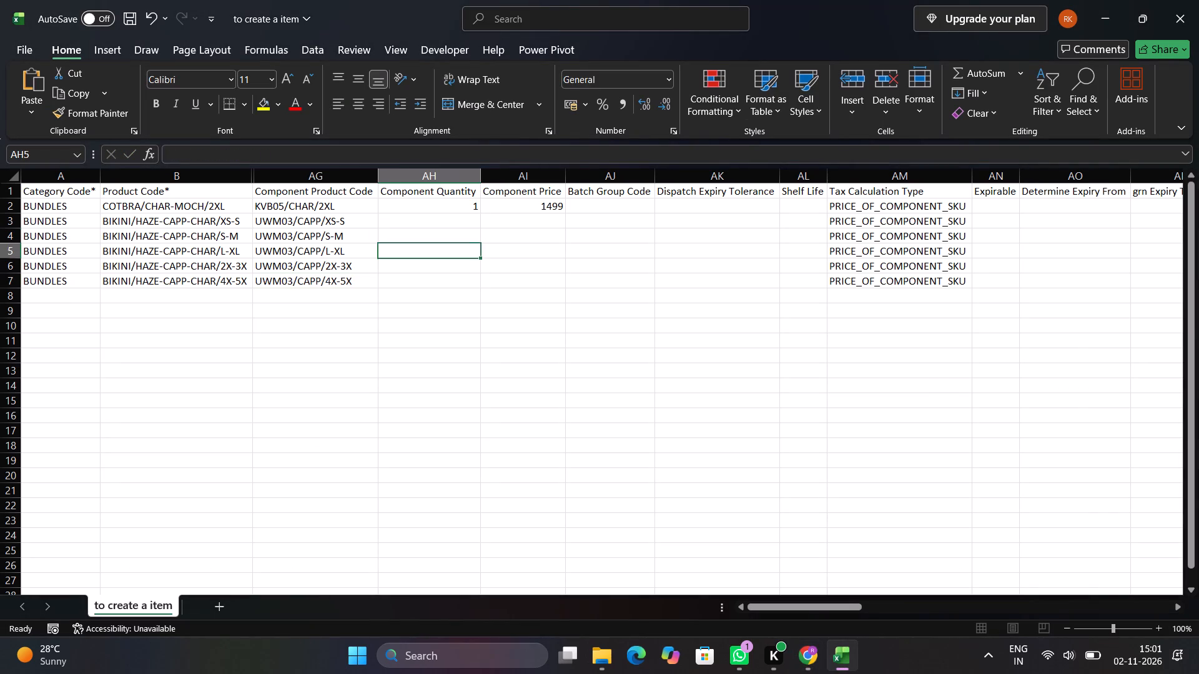
key(Down)
key(Up)
key(Down)
key(Left)
key(ctrl+Down)
key(Right)
key(ctrl+shift+Up)
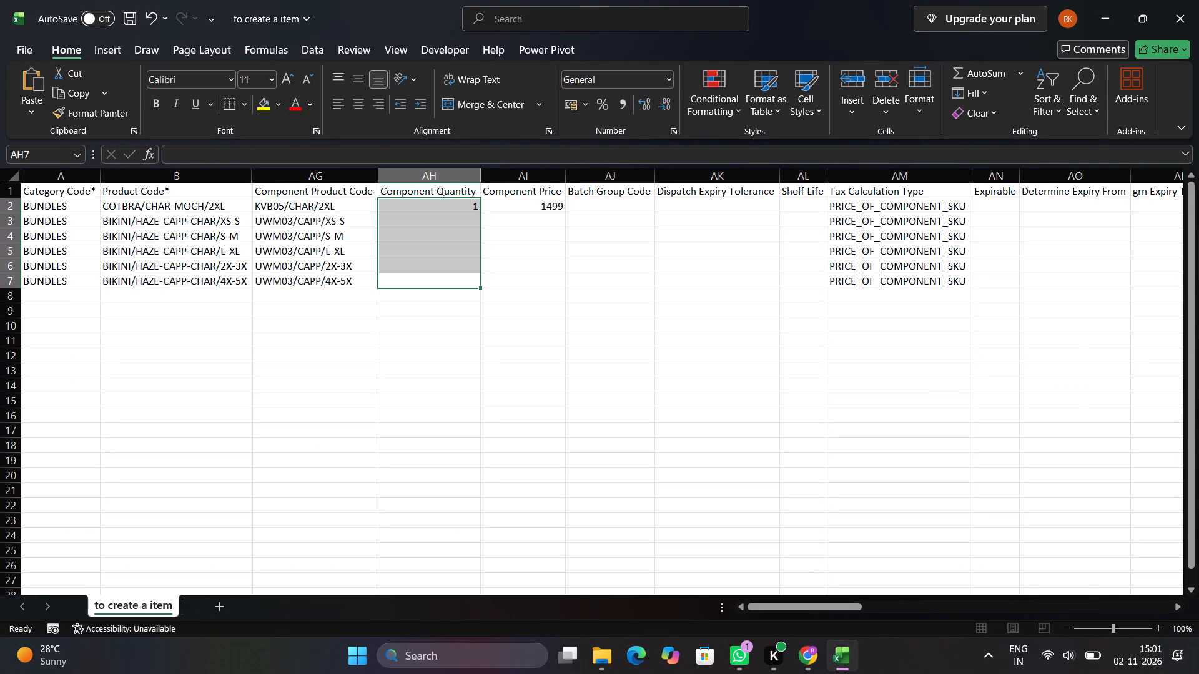
key(ctrl+d)
key(Down)
key(Up)
Check the MRP of UWM03/CAPP/4X-5X in its Uniware product details, and return to the Component Price column in Excel.
key(Right)
key(Up)
key(ctrl+Up)
key(Down)
key(alt+Tab)
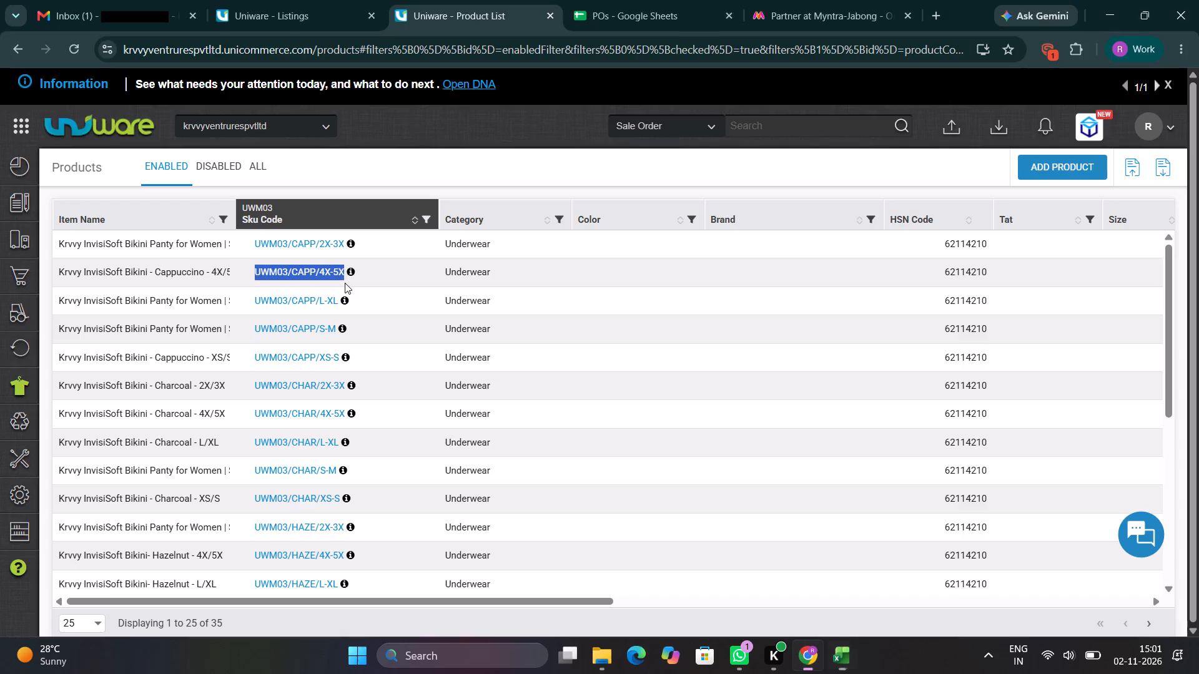
click(313, 268)
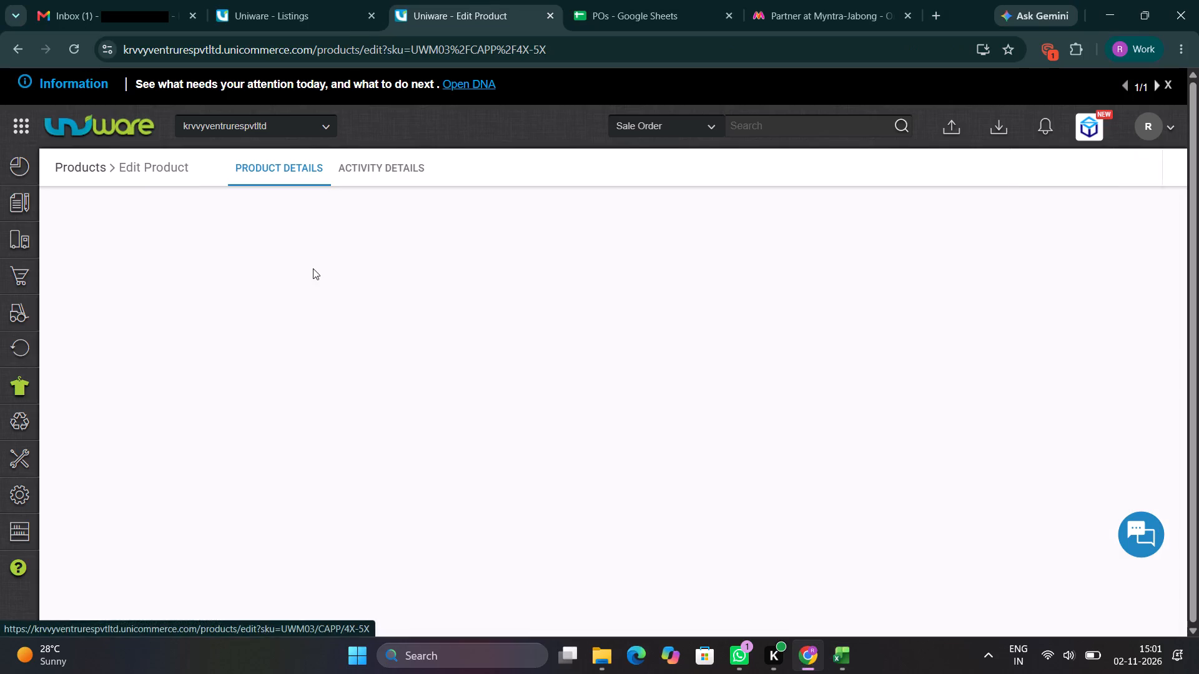
scroll(538, 356, down, 2)
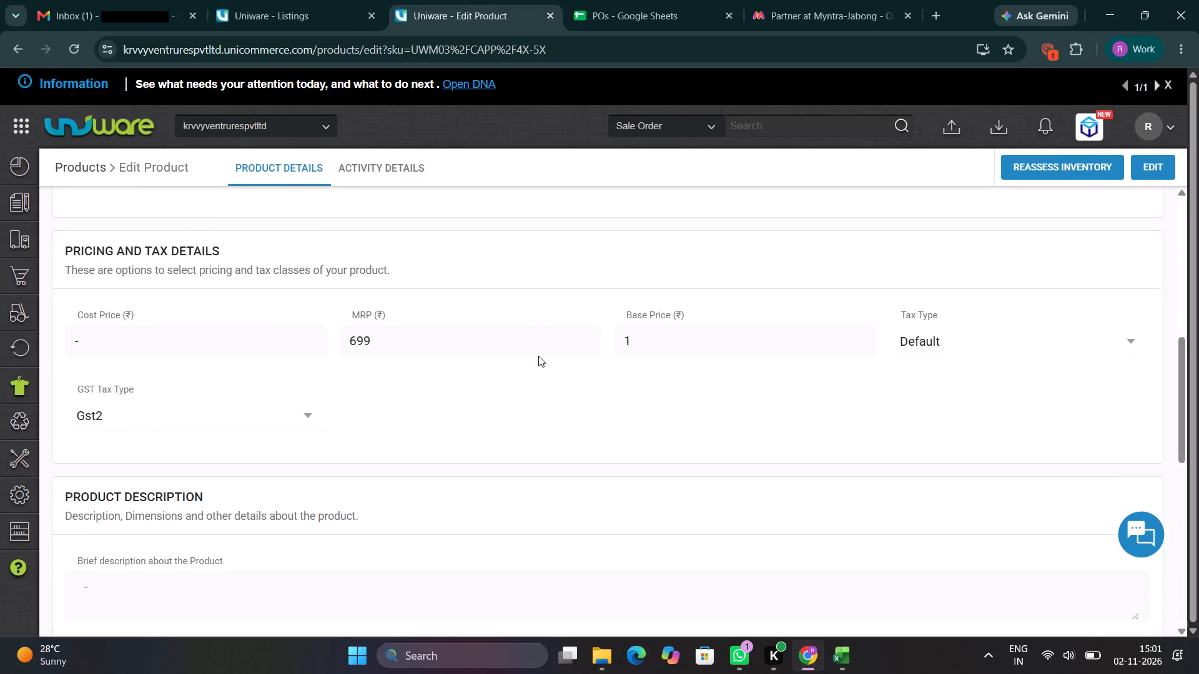
scroll(538, 356, down, 2)
key(alt+Tab)
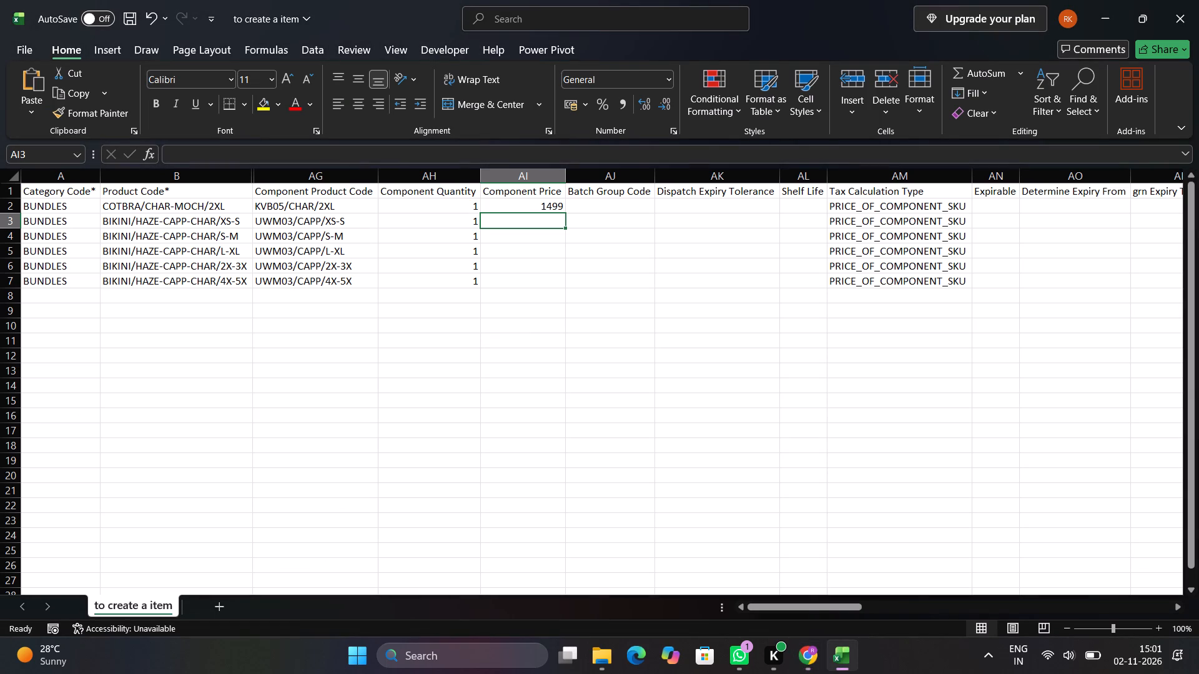
Set Component Price to 699 for the XS-S bundle in row 3 and fill it down through row 7.
text(699)
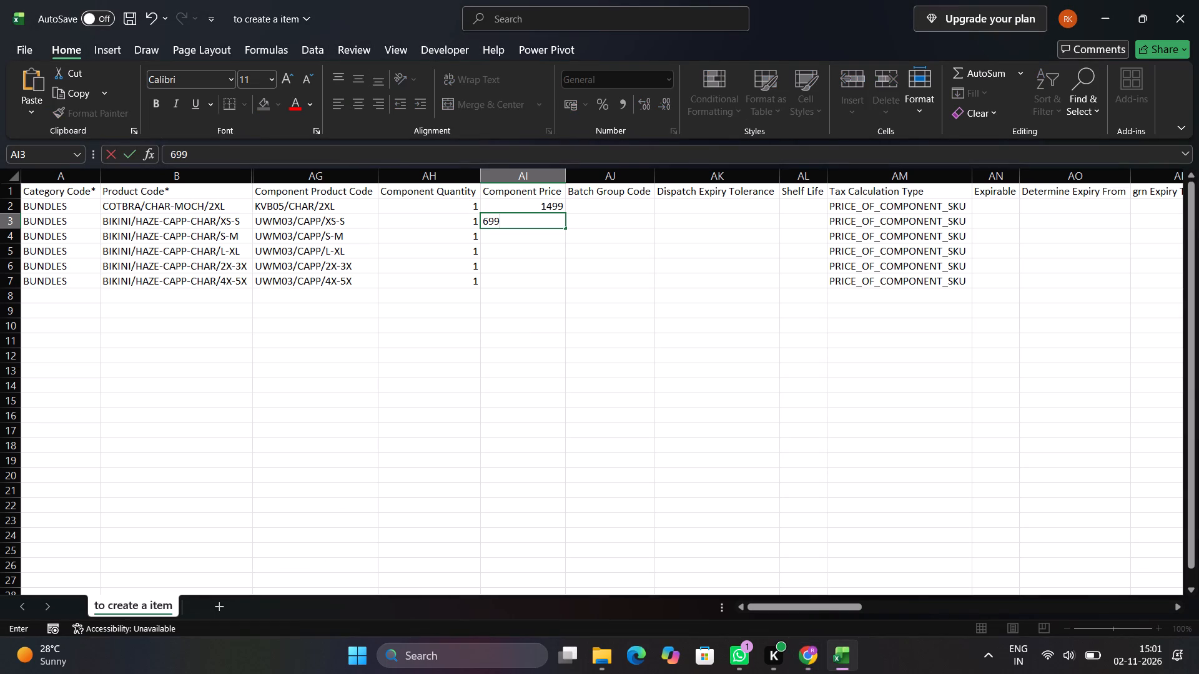
key(Return)
key(Left)
key(ctrl+Down)
key(Right)
key(ctrl+shift+Up)
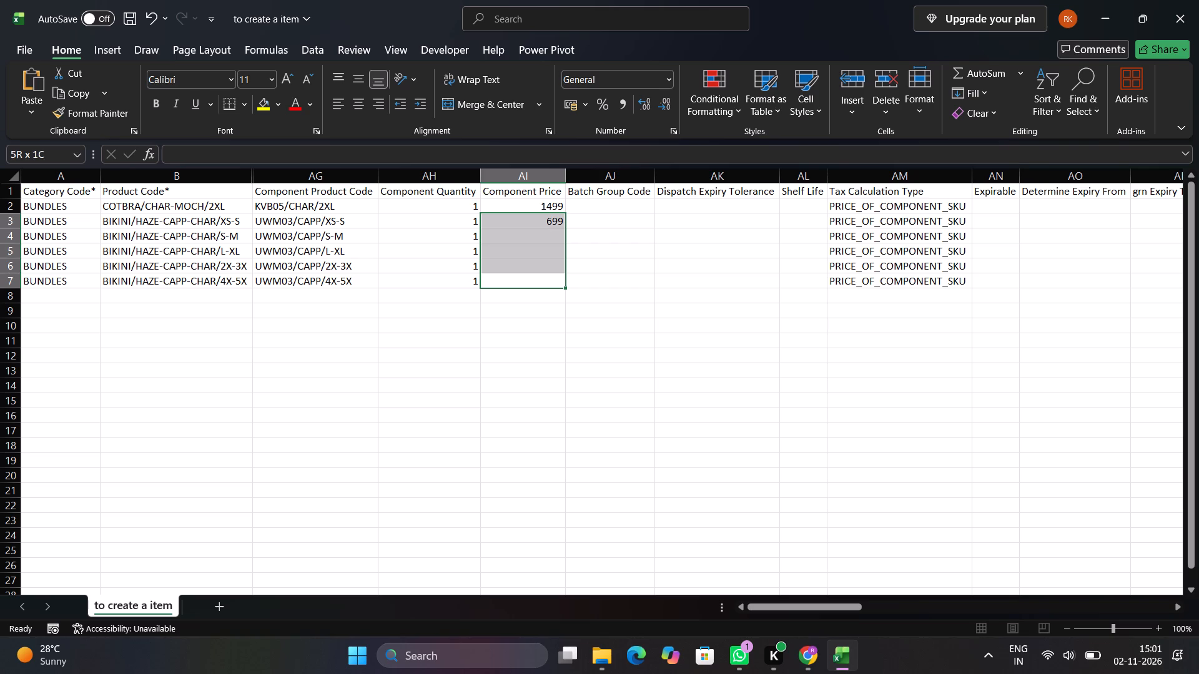
key(ctrl+d)
Select the entire rows 3 through 7 containing the five BIKINI/HAZE-CAPP-CHAR bundles.
key(Left)
key(Left)
key(Left)
key(Left)
key(Left)
key(Left)
key(Left)
key(Left)
key(Left)
key(Left)
key(Left)
key(Left)
key(Left)
key(Left)
key(Left)
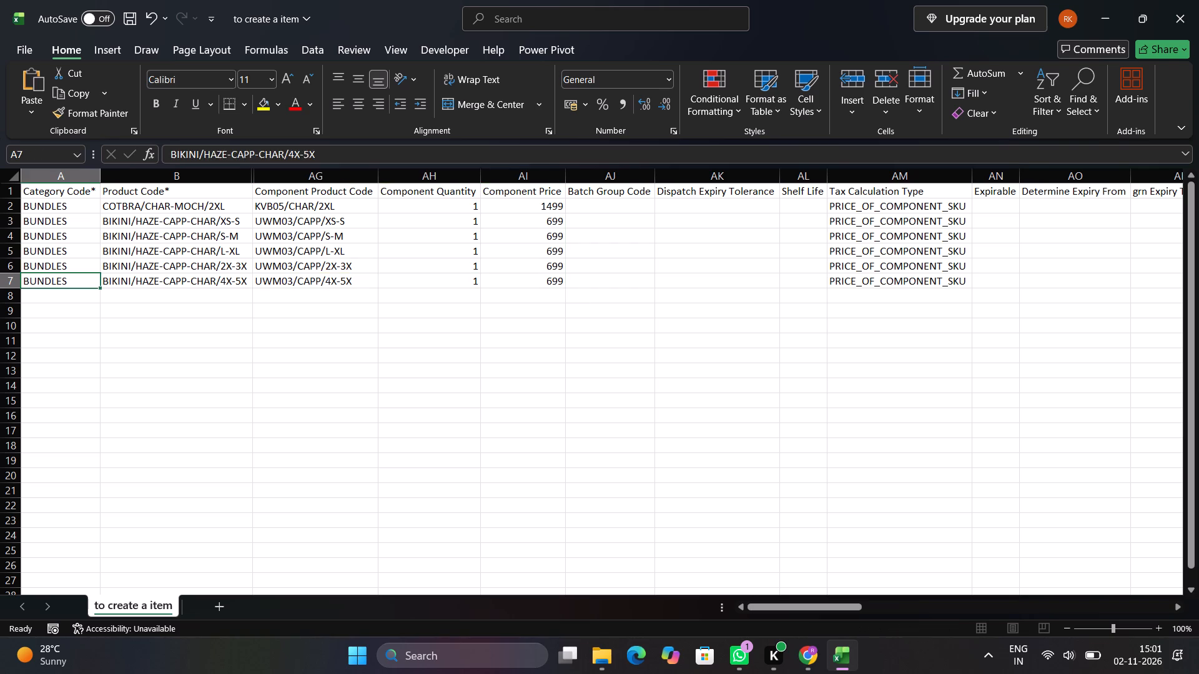
key(Up)
key(Up)
key(Up)
key(Up)
key(Up)
key(Up)
key(Up)
key(Up)
key(Up)
key(Up)
key(Up)
key(Up)
key(Up)
key(Up)
key(Up)
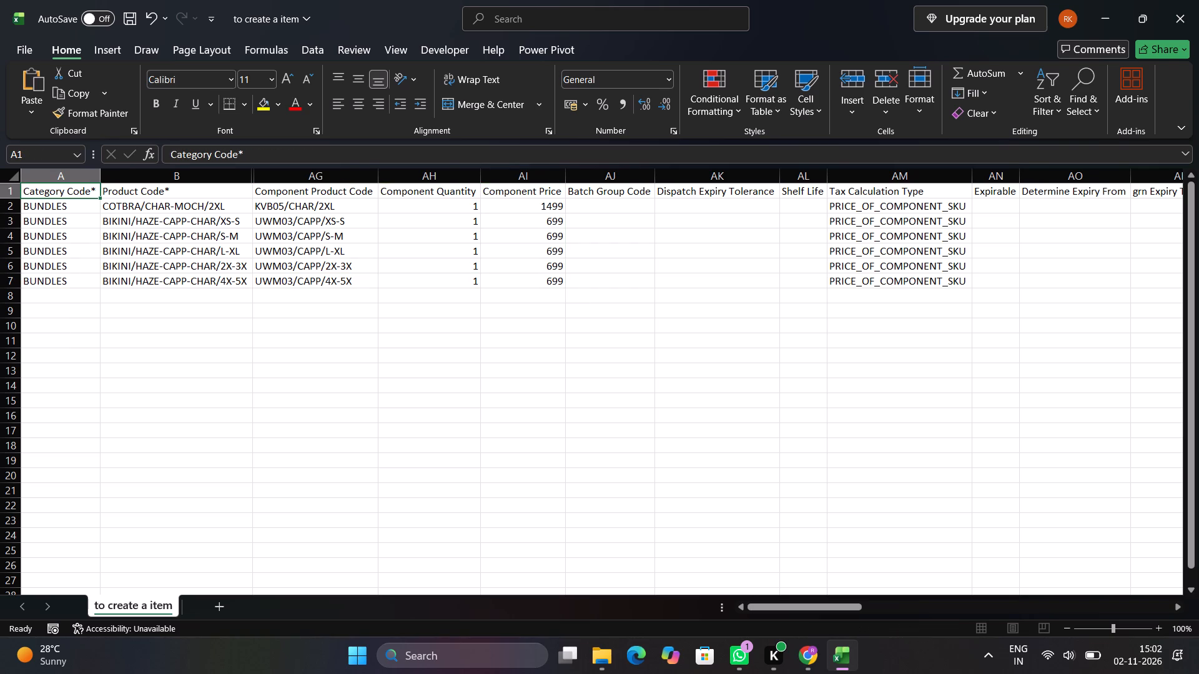
key(Down)
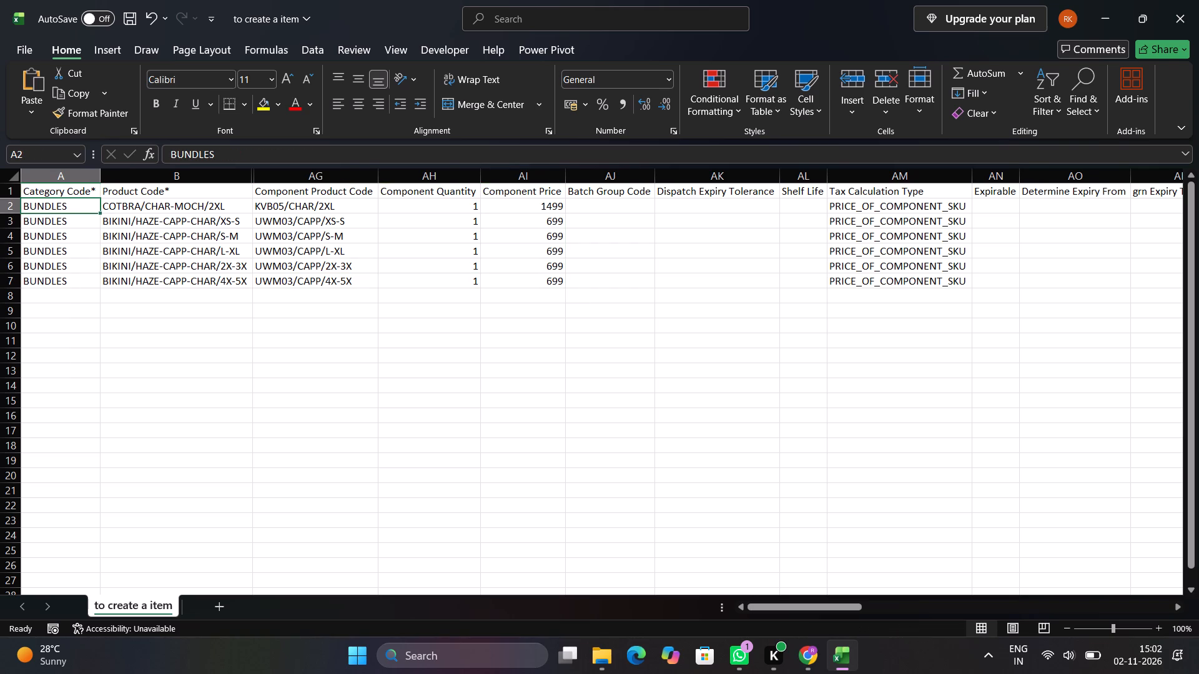
key(Down)
key(ctrl+shift+Down)
key(shift+space)
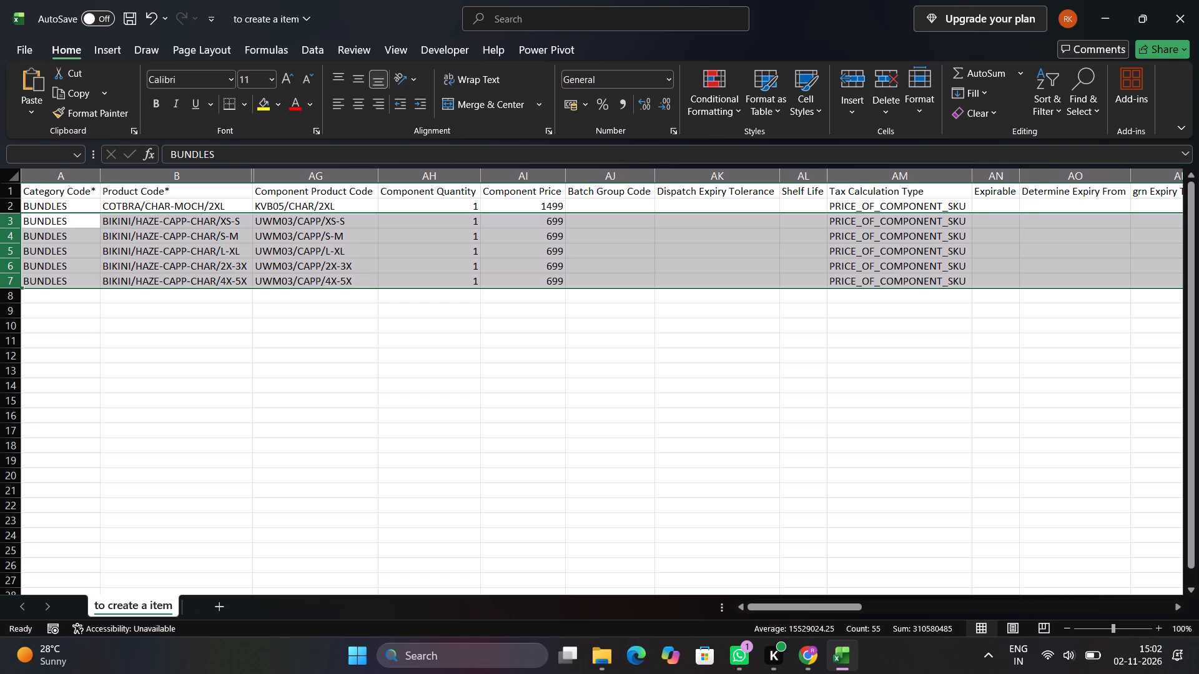
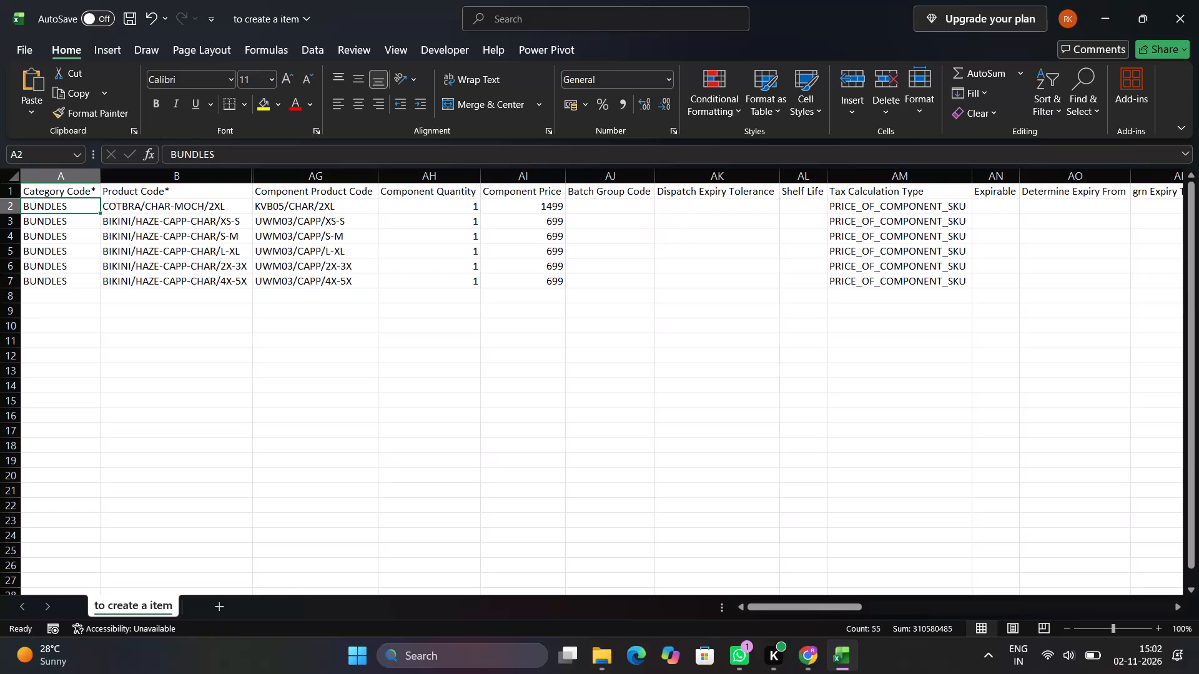
Duplicate the five complete BIKINI/HAZE-CAPP-CHAR bundle rows 3 through 7 into rows 8 through 12.
key(Down)
key(ctrl+shift+Down)
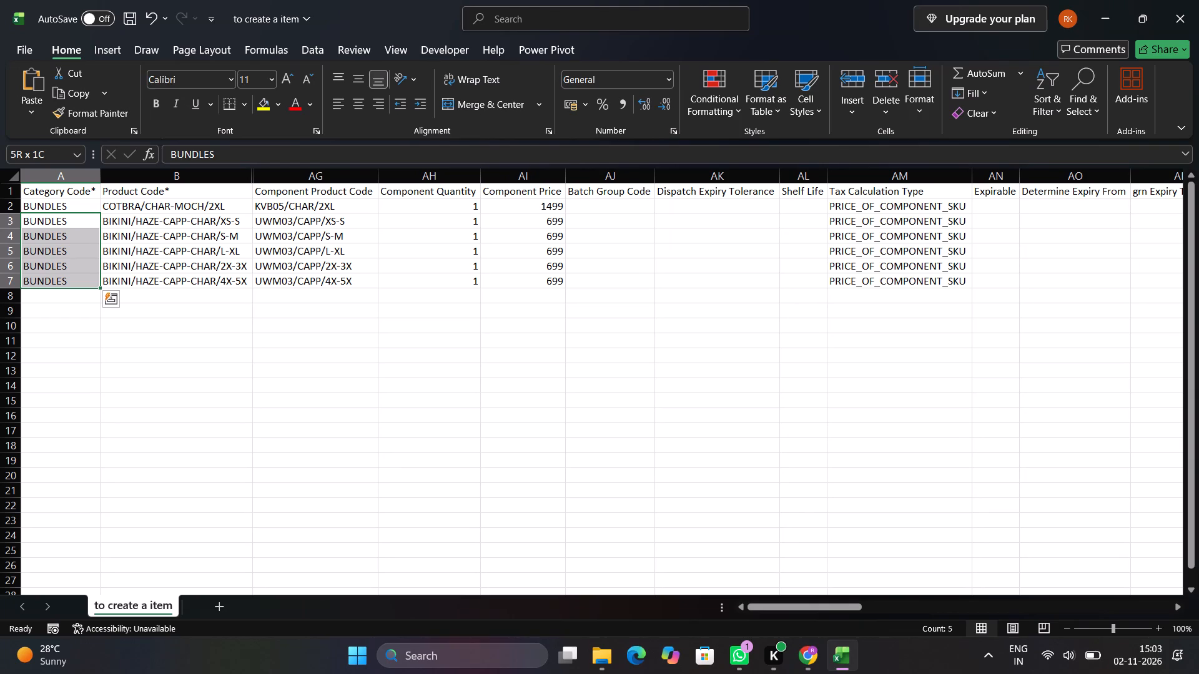
key(shift+space)
key(ctrl+c)
key(Left)
key(Left)
key(Left)
key(Down)
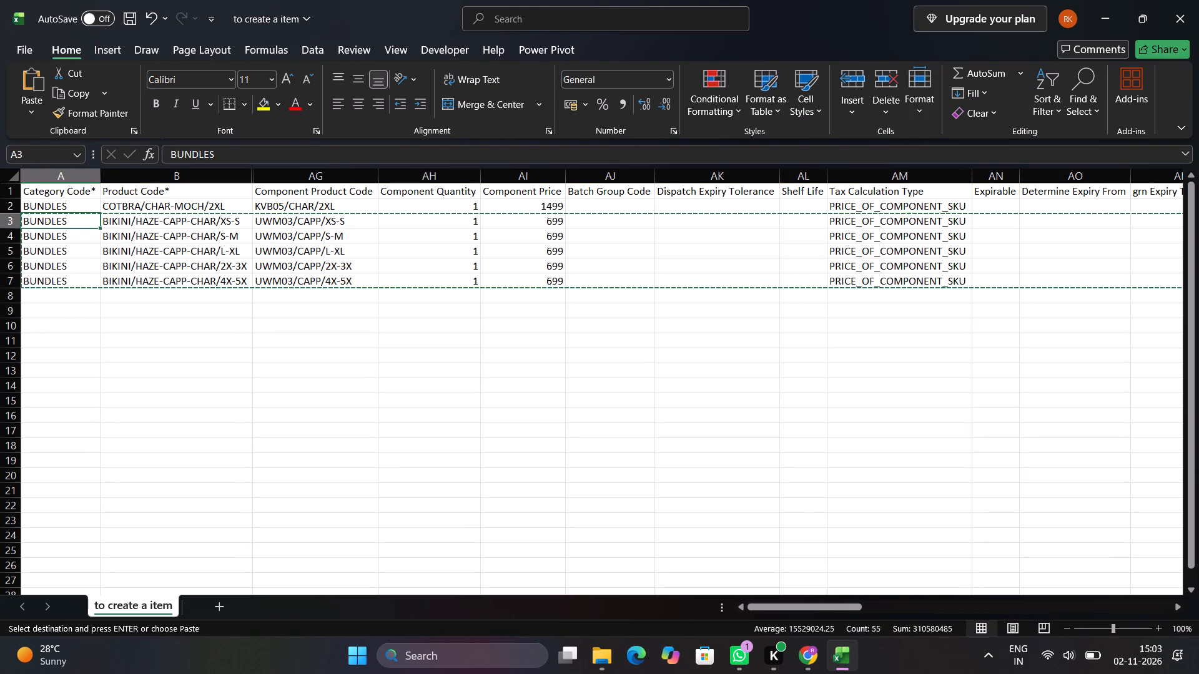
key(Down)
key(Down)
key(Down)
key(Down)
key(ctrl+v)
key(Escape)
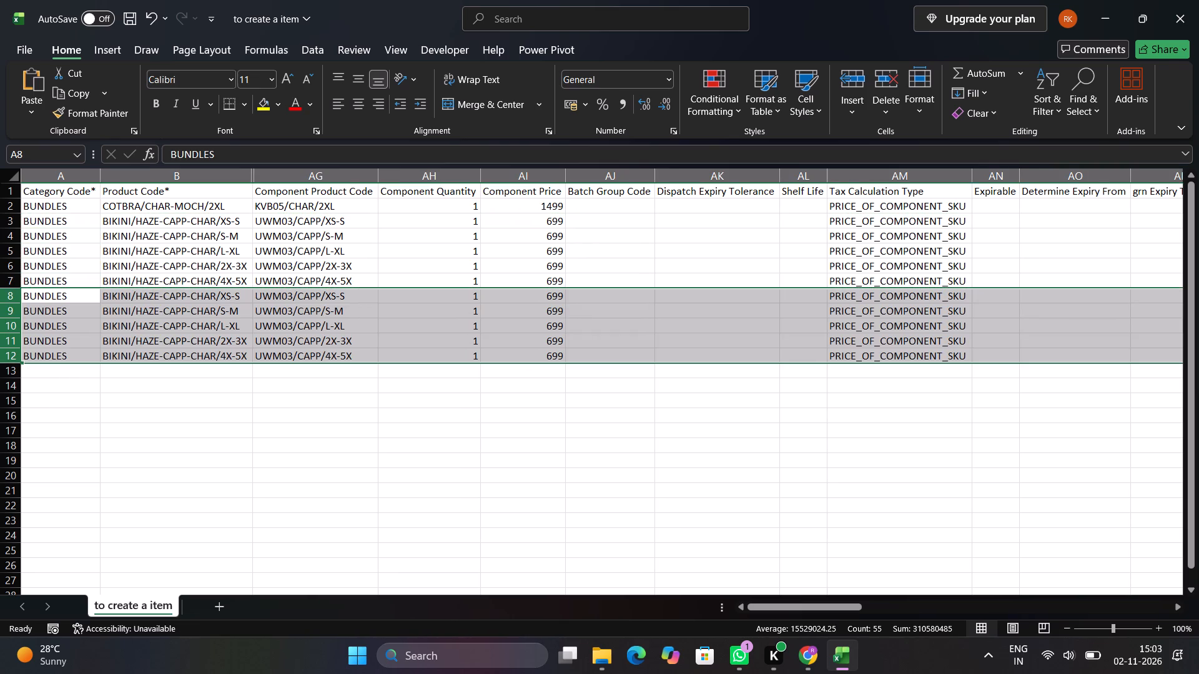
Go to the component details of the copied BIKINI/HAZE-CAPP-CHAR/XS-S bundle in row 8.
key(Up)
key(Down)
key(Right)
key(Right)
key(Right)
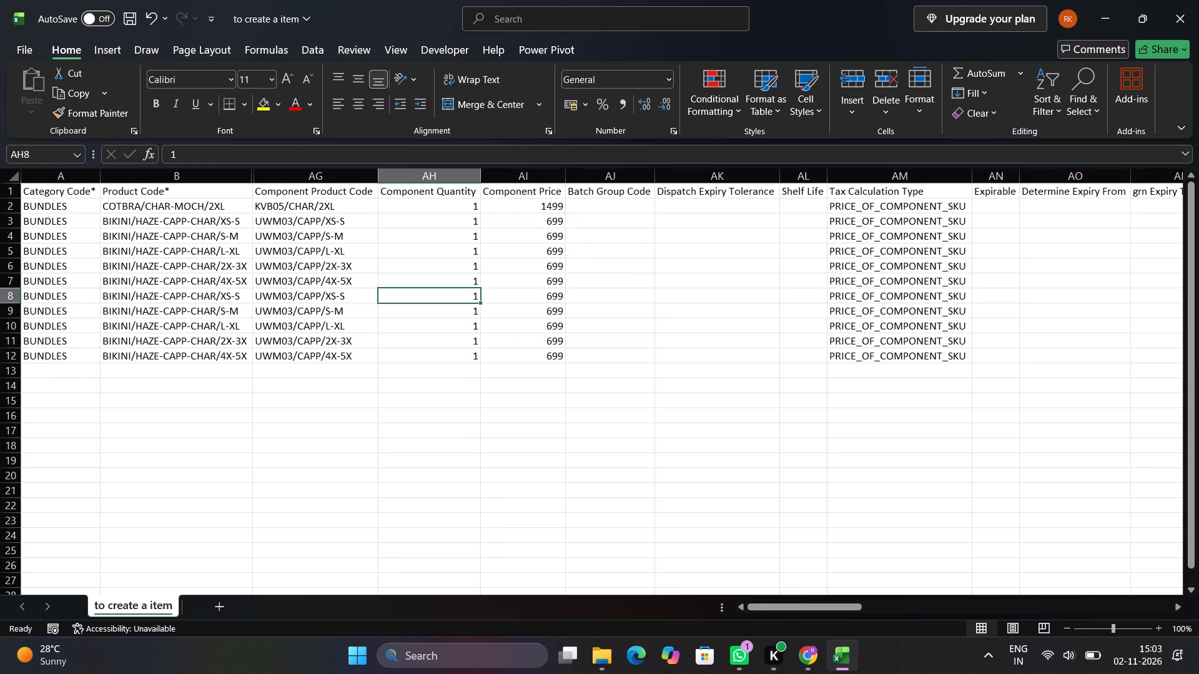
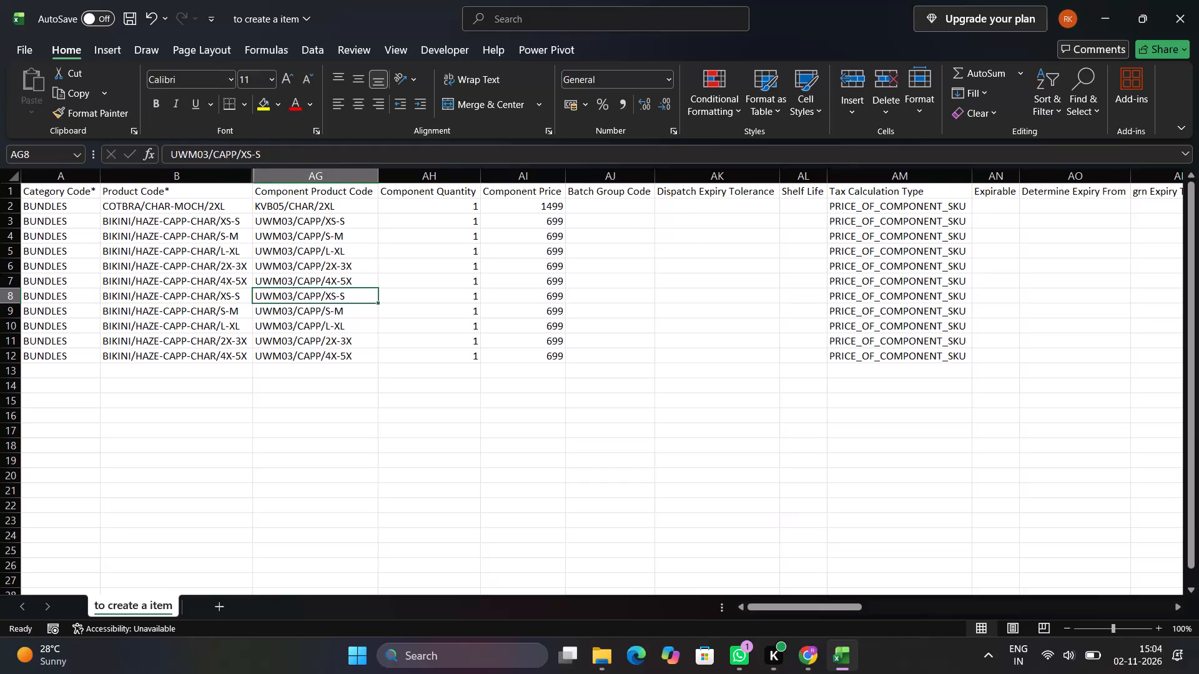
Replace CAPP with HAZE in the component product codes of rows 8 through 12.
key(ctrl+shift+Down)
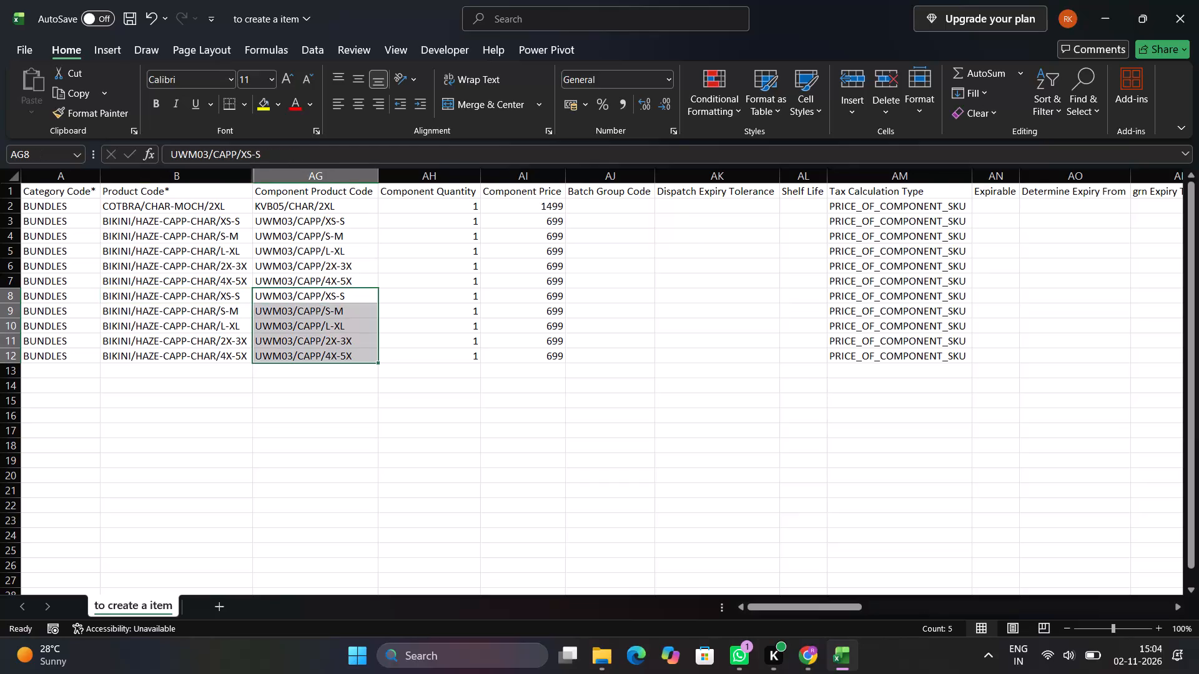
key(ctrl+f)
click(613, 394)
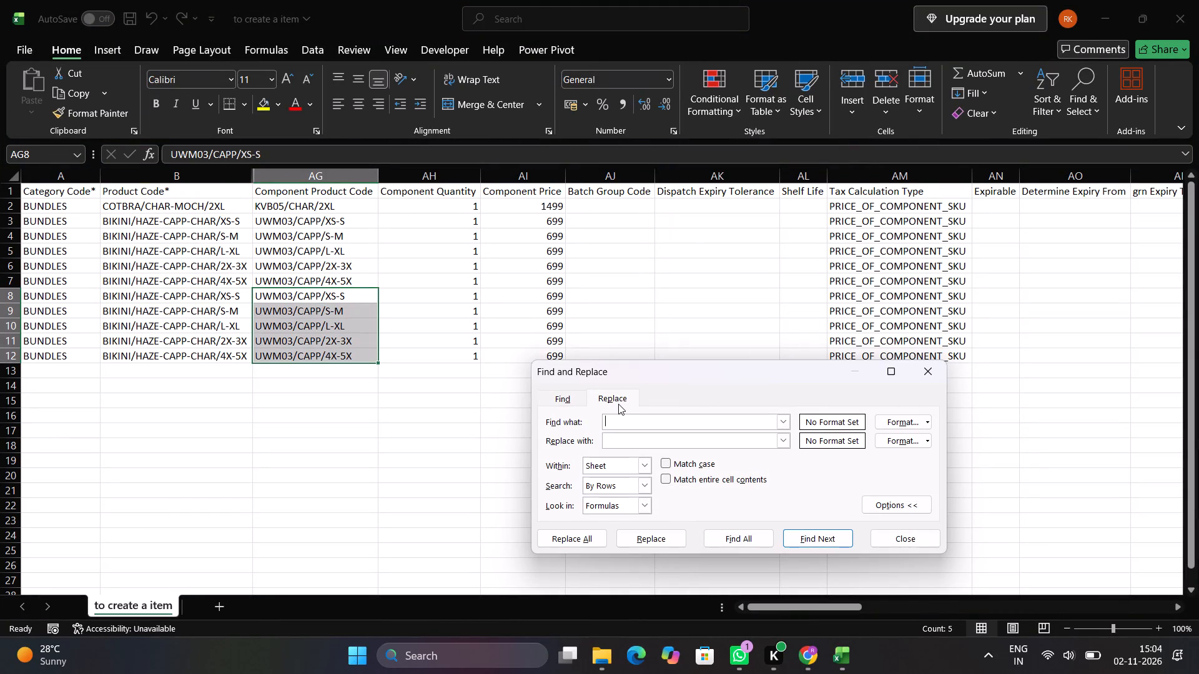
text(CAPP)
key(Tab)
text(HAZE)
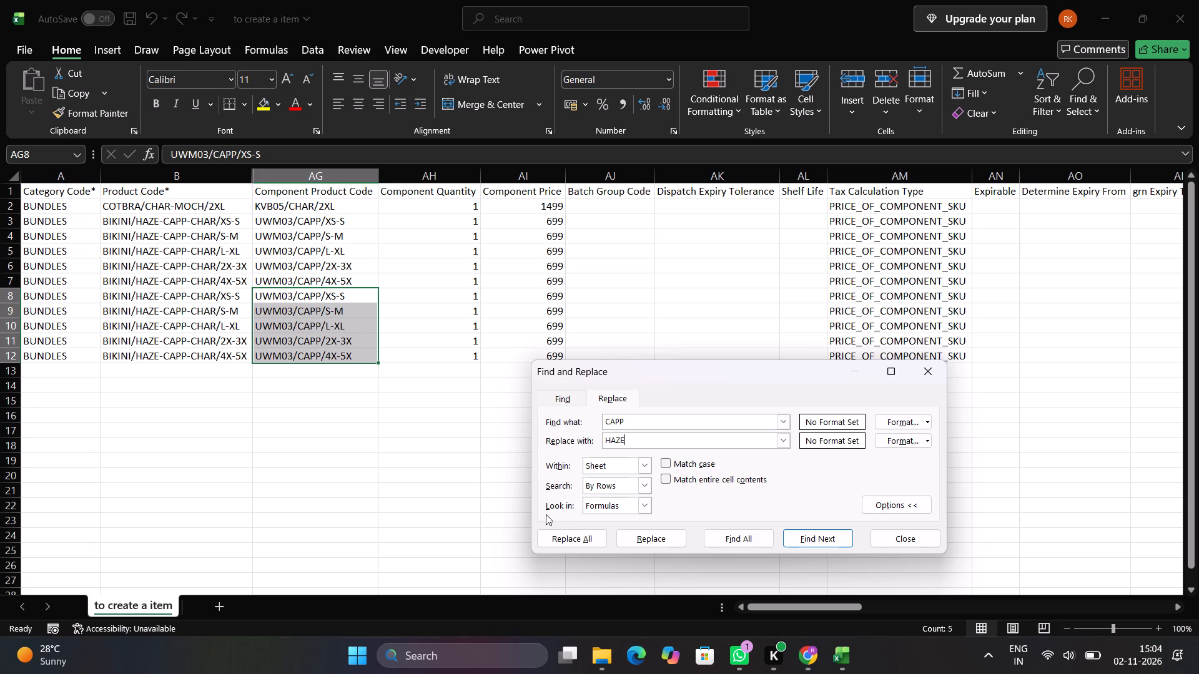
click(571, 538)
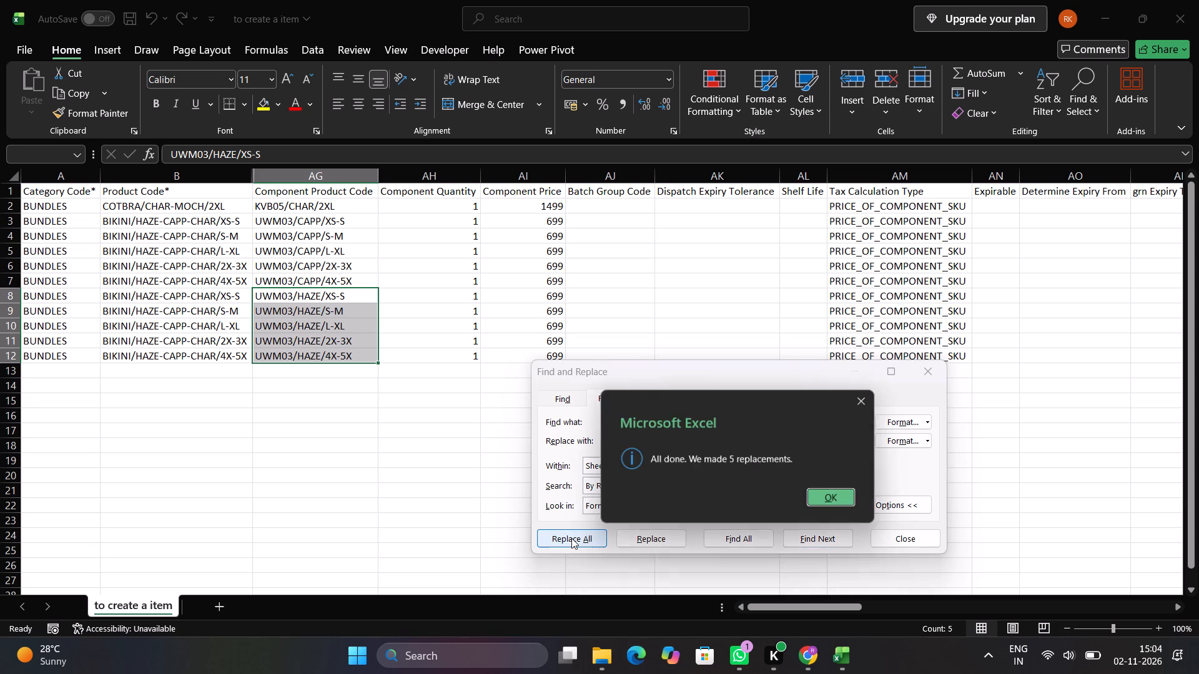
key(Return)
key(Escape)
key(Escape)
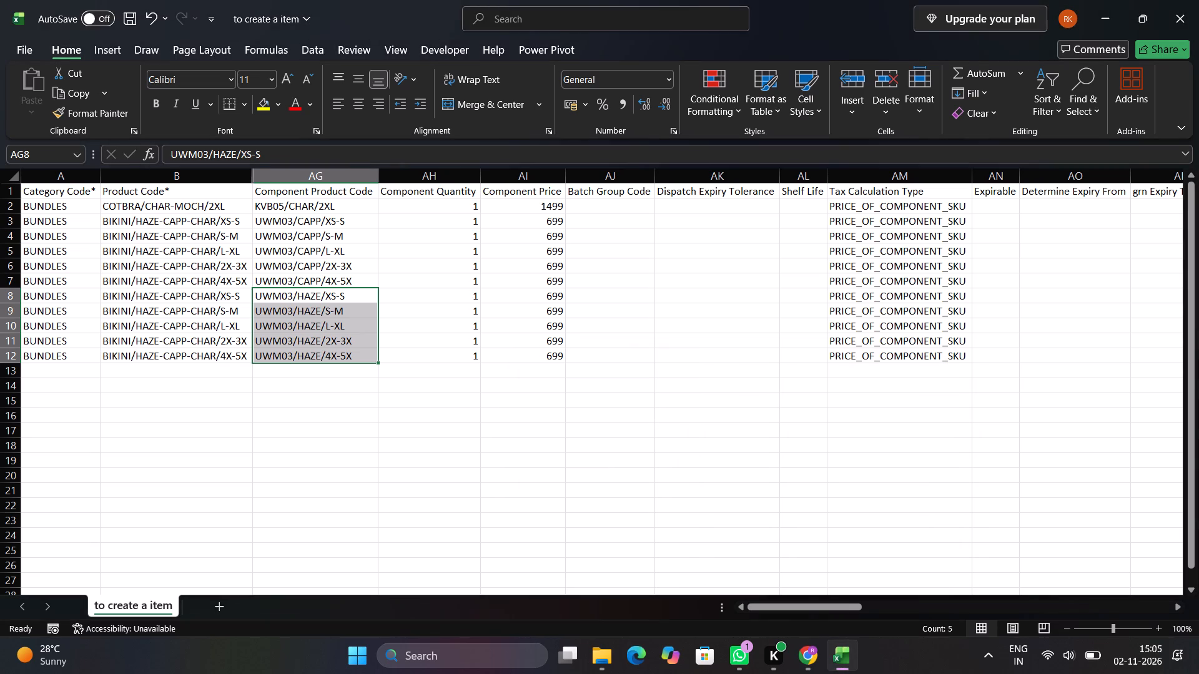
Duplicate the five UWM03/HAZE bundle rows 8 through 12 into rows 13 through 17.
key(shift+space)
key(ctrl+c)
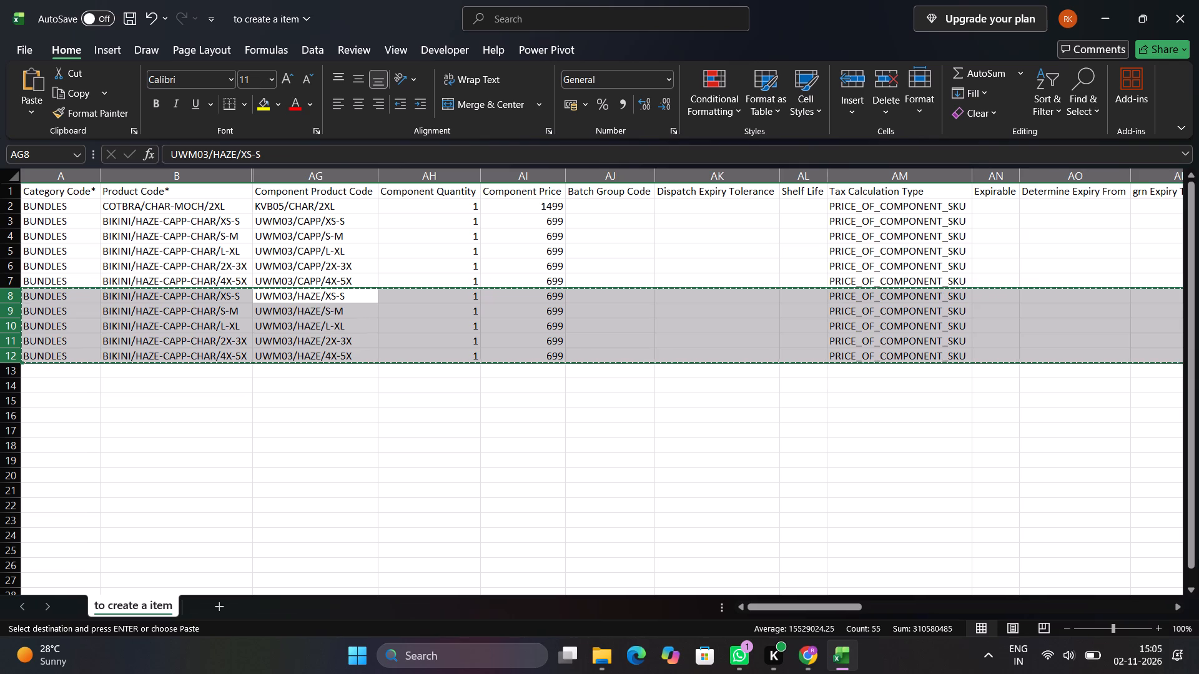
key(ctrl+Left)
key(ctrl+Left)
key(Down)
key(Down)
key(Down)
key(Down)
key(Down)
key(ctrl+v)
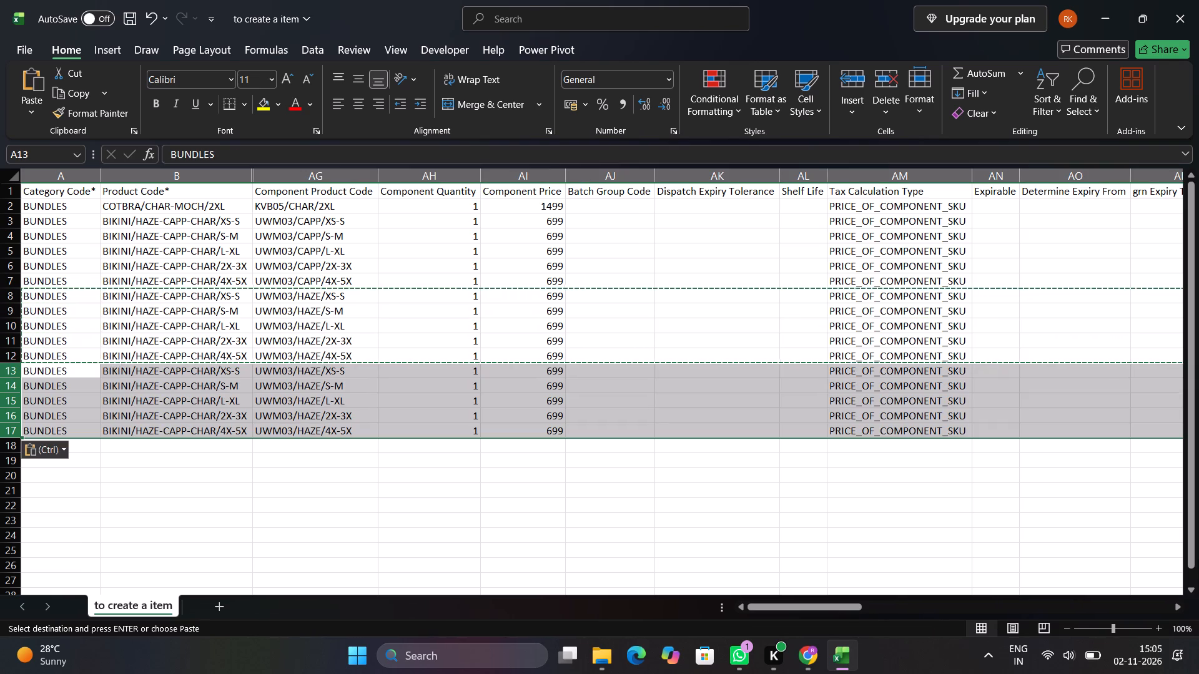
key(Escape)
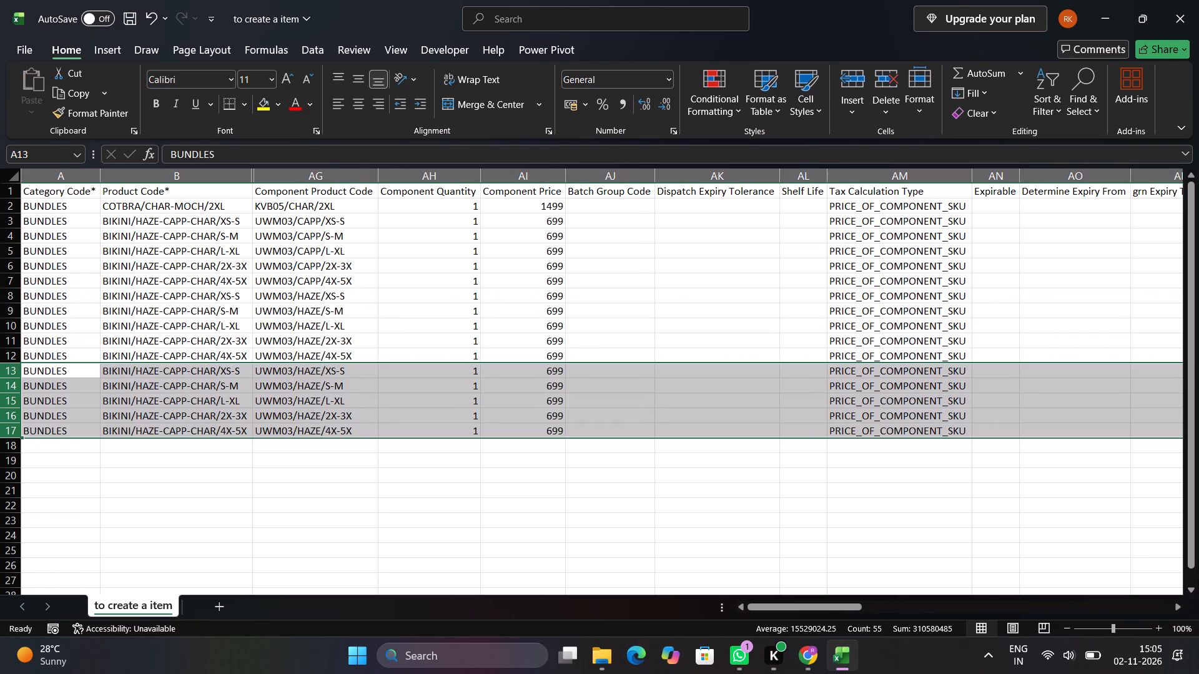
Replace HAZE with CHAR in the component product codes of rows 13 through 17.
click(287, 373)
key(ctrl+shift+Down)
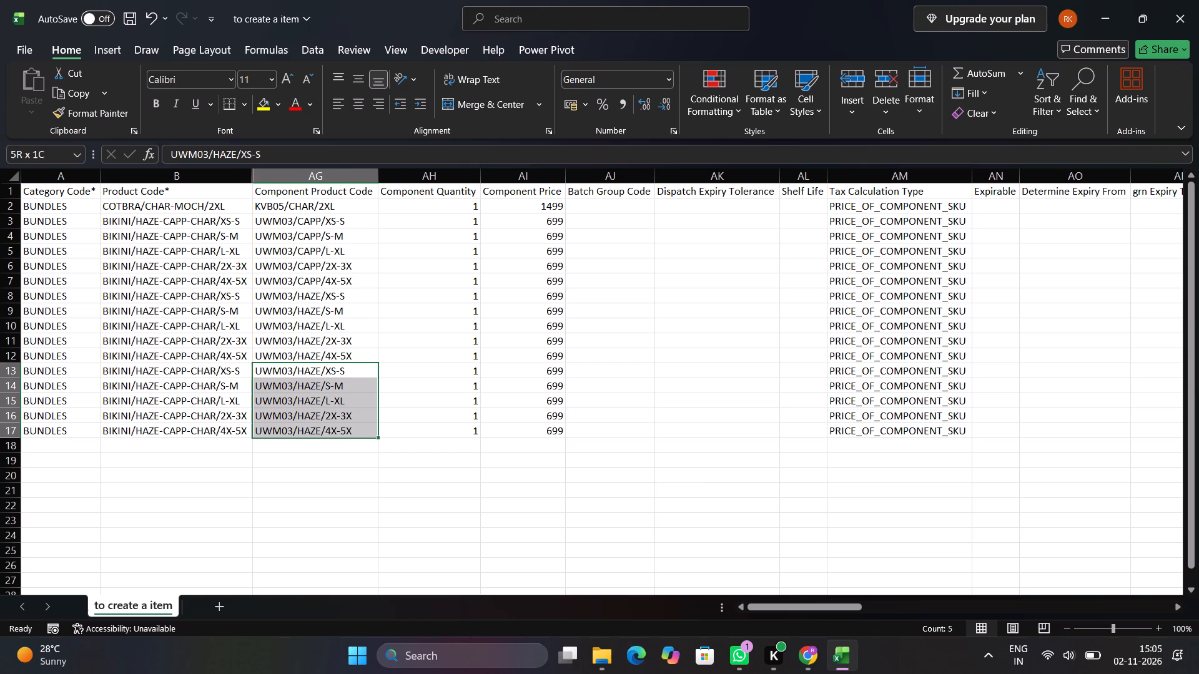
key(ctrl+f)
click(609, 411)
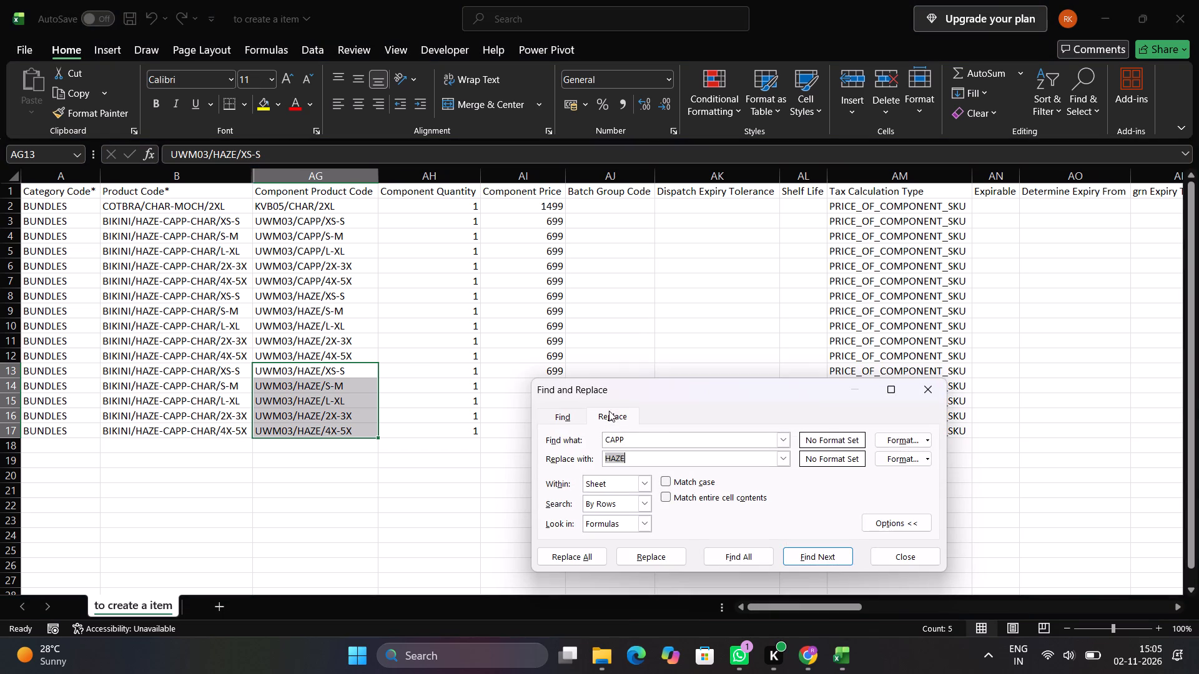
click(626, 436)
key(ctrl+a)
text(HAZE)
key(Tab)
text(CHAR)
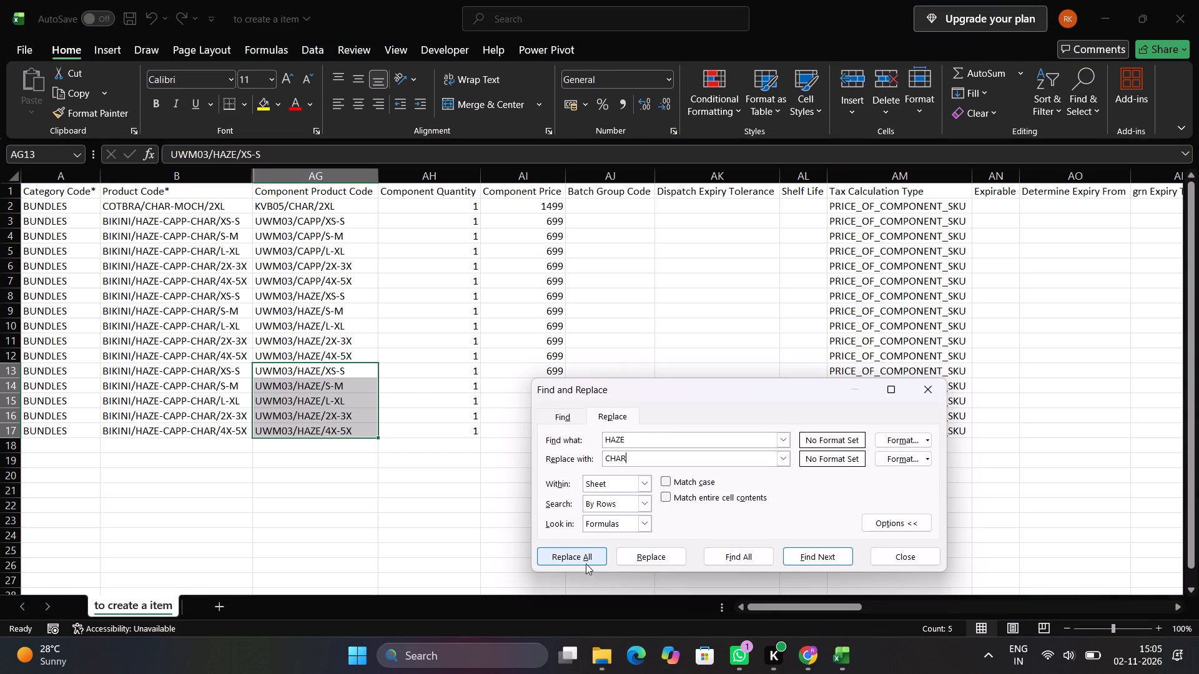
click(586, 564)
key(Return)
key(Escape)
Delete the COTBRA/CHAR-MOCH/2XL sample row beneath the header.
key(Up)
key(Up)
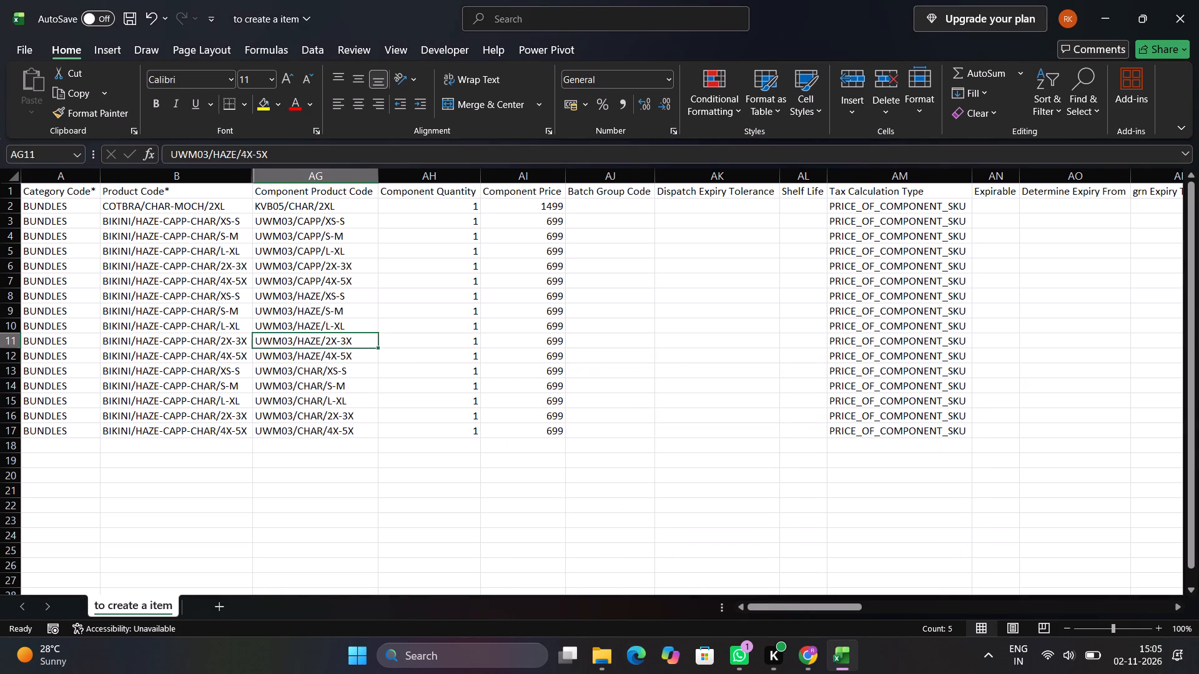
key(ctrl+Up)
key(Down)
key(shift+space)
key(ctrl+minus)
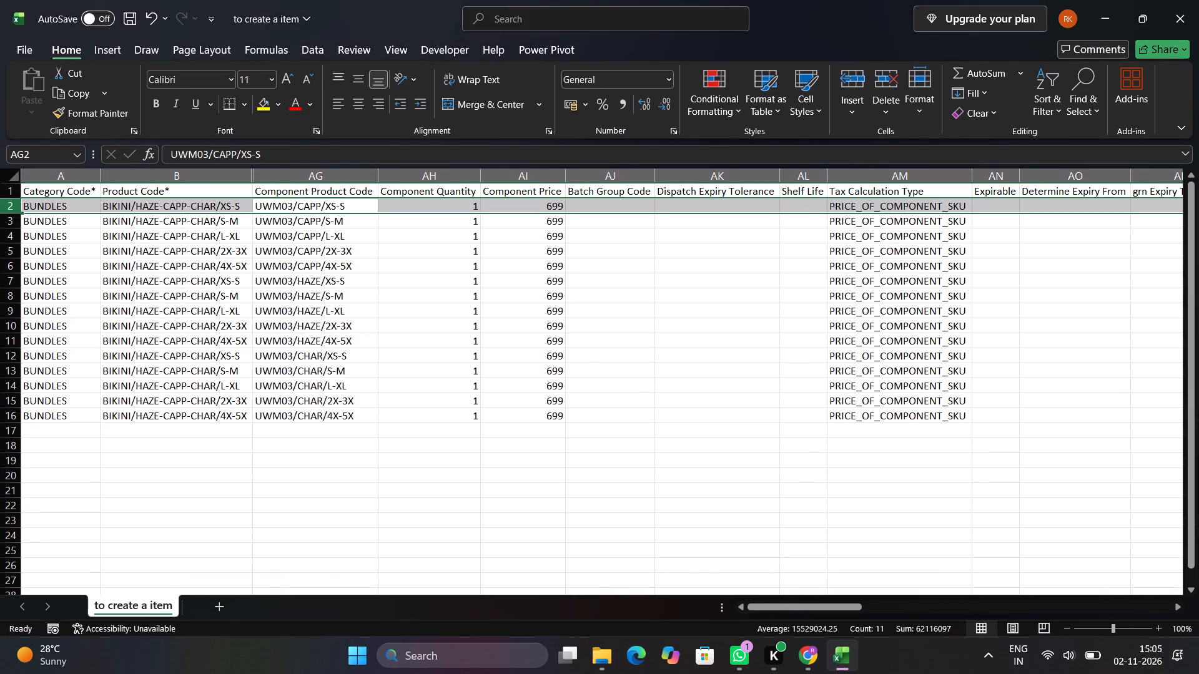
Check the component product codes of the CAPP, HAZE and CHAR rows size by size.
key(Down)
key(Down)
key(Down)
key(Down)
key(shift+Up)
key(shift+Up)
key(shift+Up)
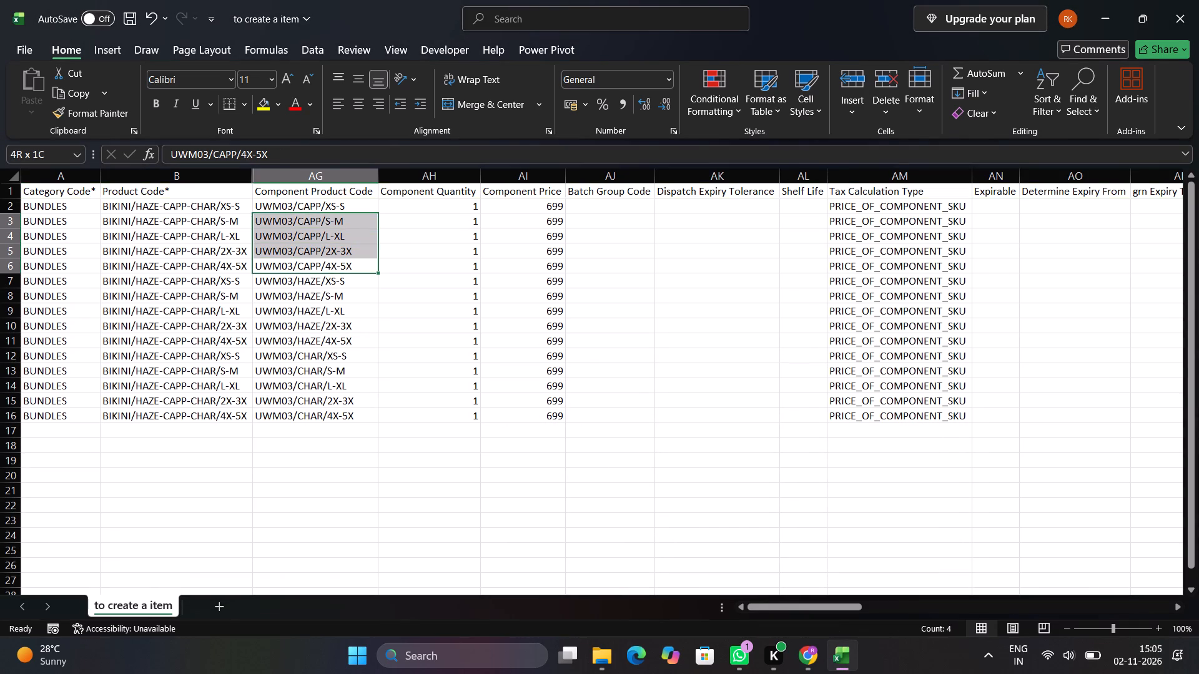
key(shift+Up)
key(Down)
key(Up)
key(Down)
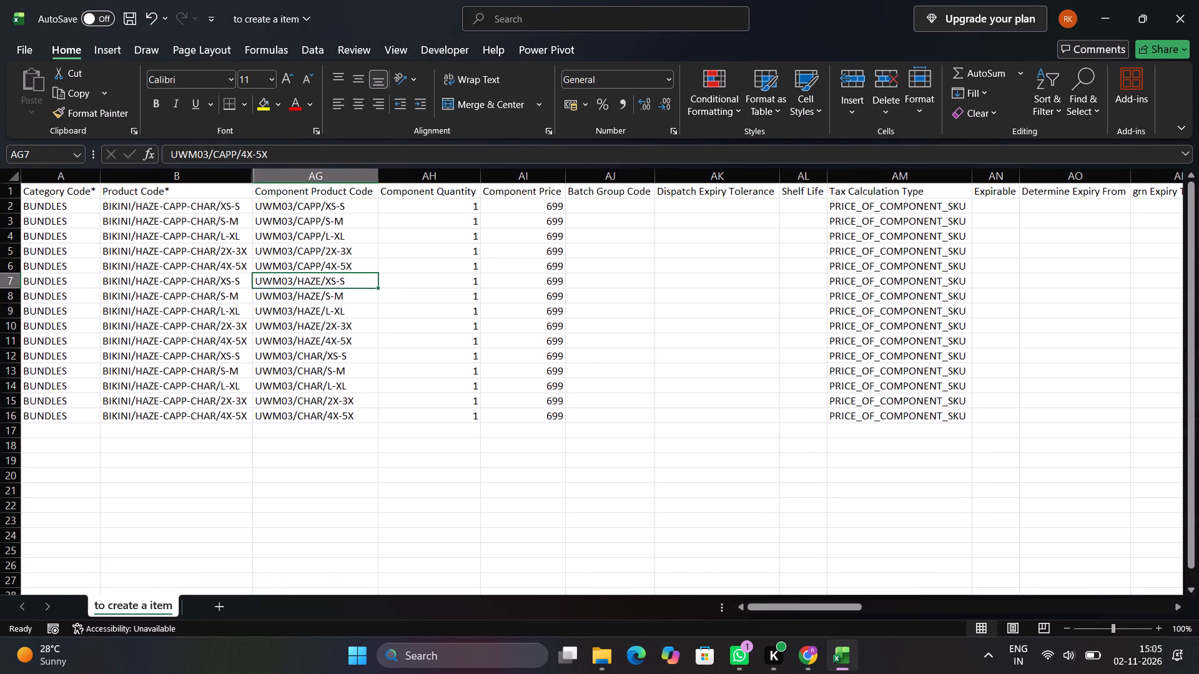
key(shift+Down)
key(shift+Down)
key(shift+Down)
key(shift+Down)
key(Down)
key(ctrl+Down)
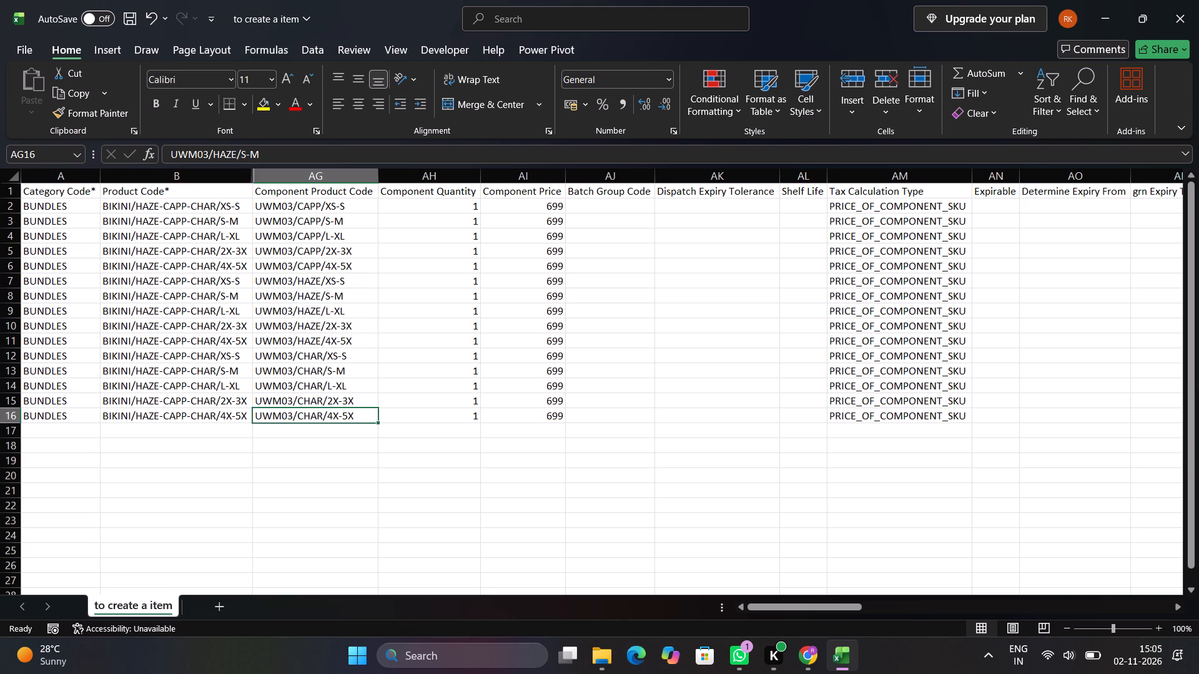
Unhide the columns between Product Code and Component Product Code.
key(ctrl+Up)
key(Left)
key(ctrl+space)
key(shift+Right)
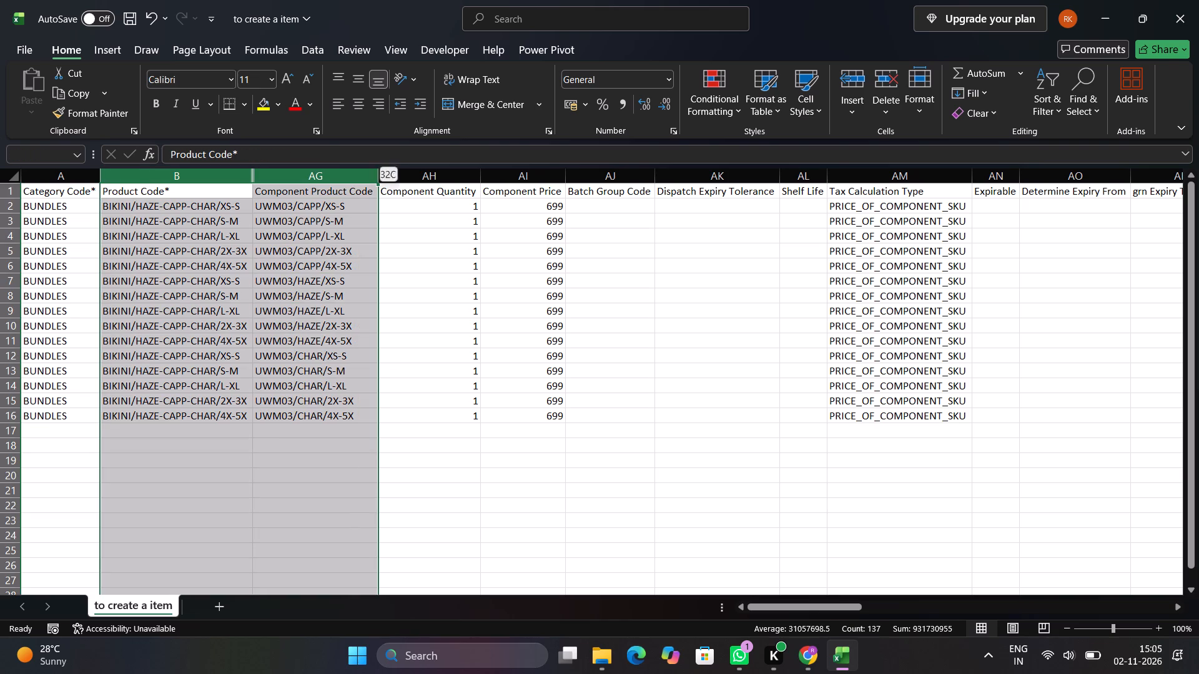
right_click(186, 173)
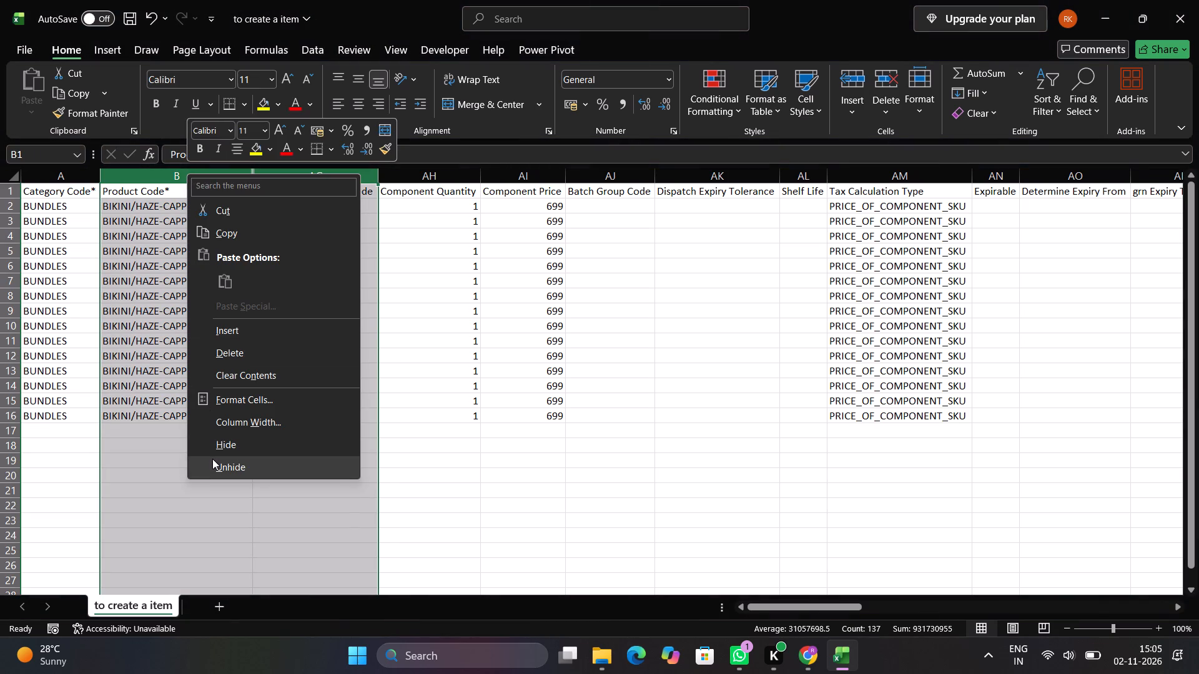
click(212, 459)
Review the filled columns of the bundle rows from Name across to the component details.
key(Up)
key(Right)
key(Down)
key(Right)
key(Right)
key(Right)
key(Right)
key(Right)
key(Right)
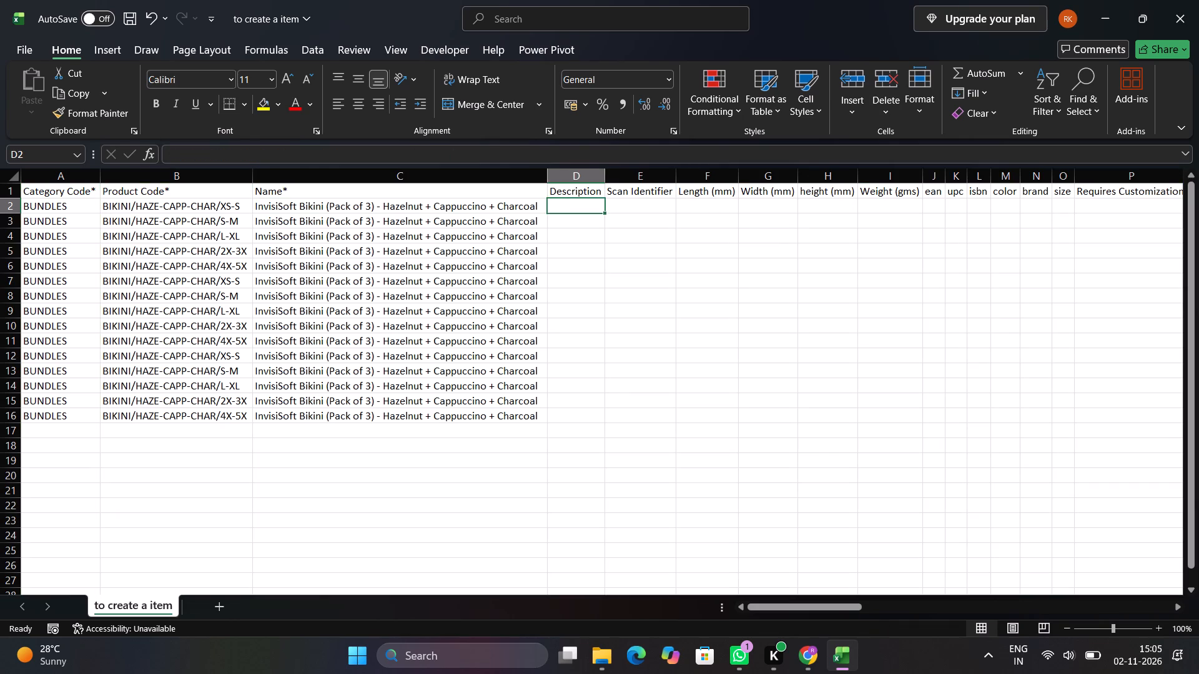
key(Right)
key(Right)
key(Right)
key(Right)
key(Right)
key(Right)
key(Right)
key(Right)
key(Right)
key(Right)
key(Right)
key(Right)
key(Right)
key(Right)
key(Right)
key(Right)
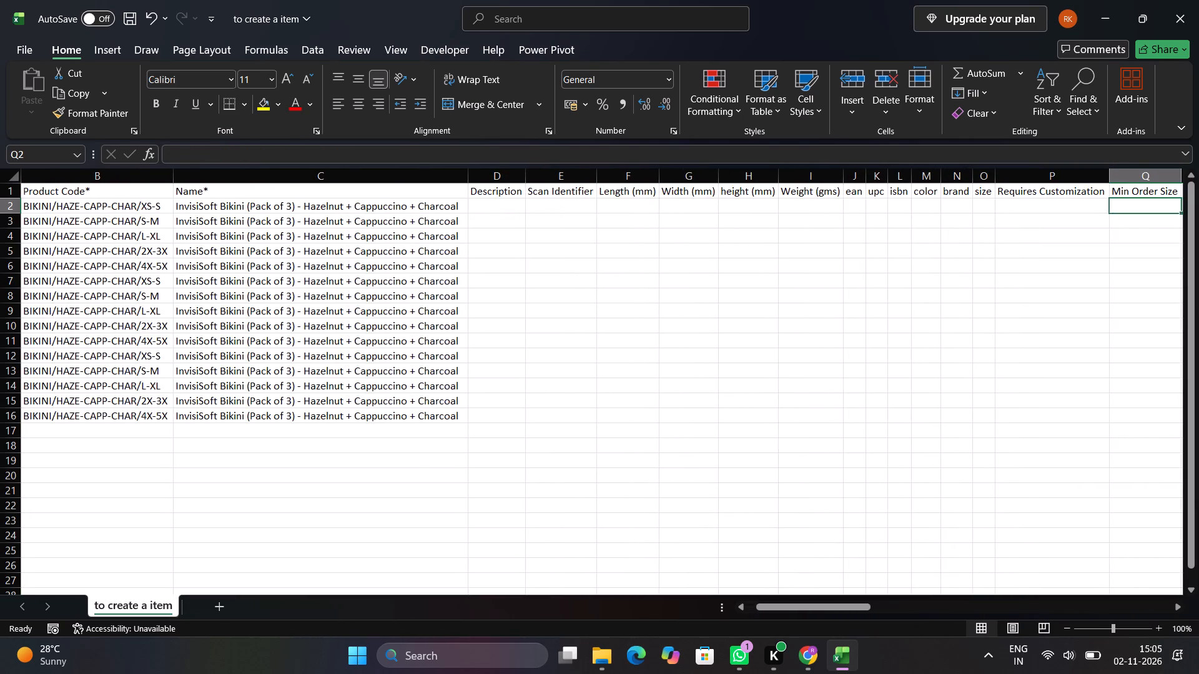
key(Right)
key(Right)
key(Right)
key(Right)
key(Right)
key(Right)
key(Right)
key(Right)
key(Right)
key(Right)
key(Right)
key(Right)
key(Right)
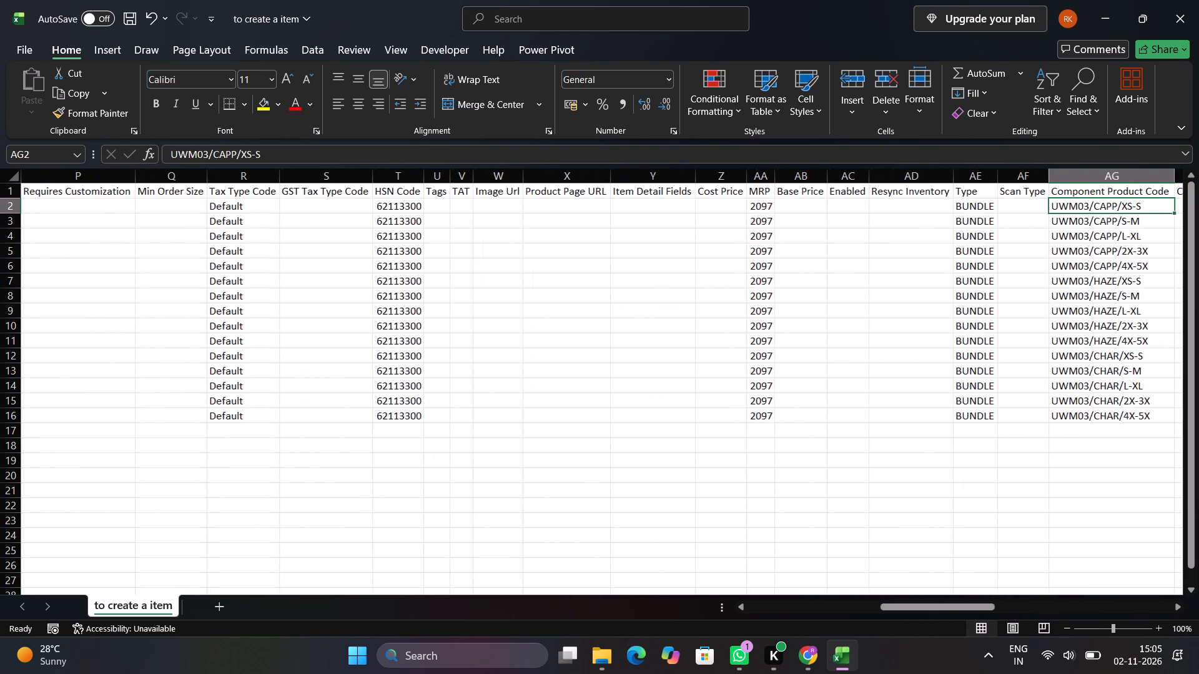
key(Right)
key(Right)
key(ctrl+Up)
key(ctrl+Left)
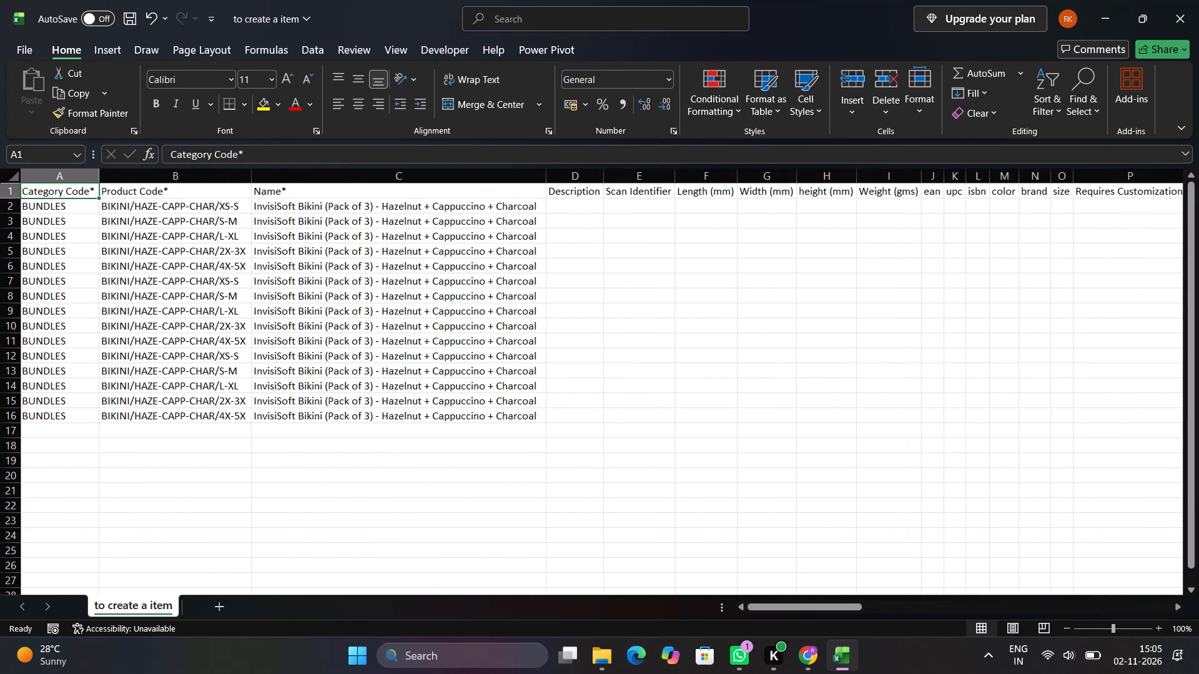
Add filters to the header row and sort the rows by Product Code from A to Z.
key(ctrl+shift+l)
key(Right)
key(alt+Down)
key(Down)
key(Down)
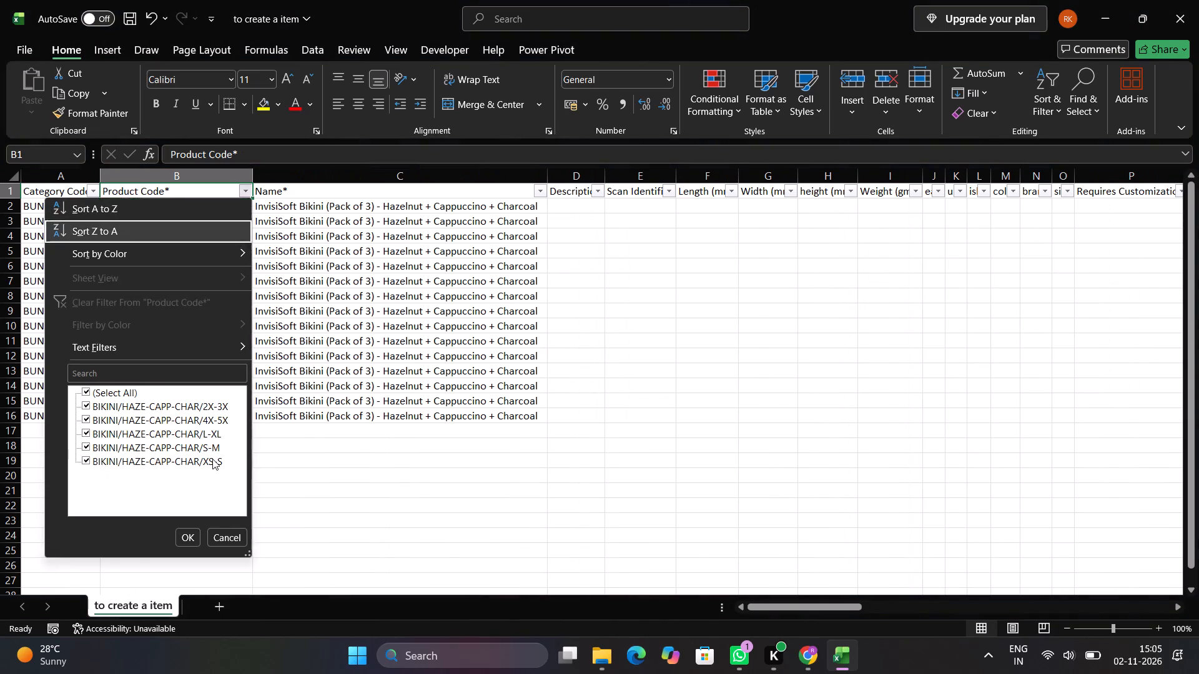
key(Down)
key(Up)
key(Up)
key(space)
key(Down)
key(Down)
key(Up)
key(Up)
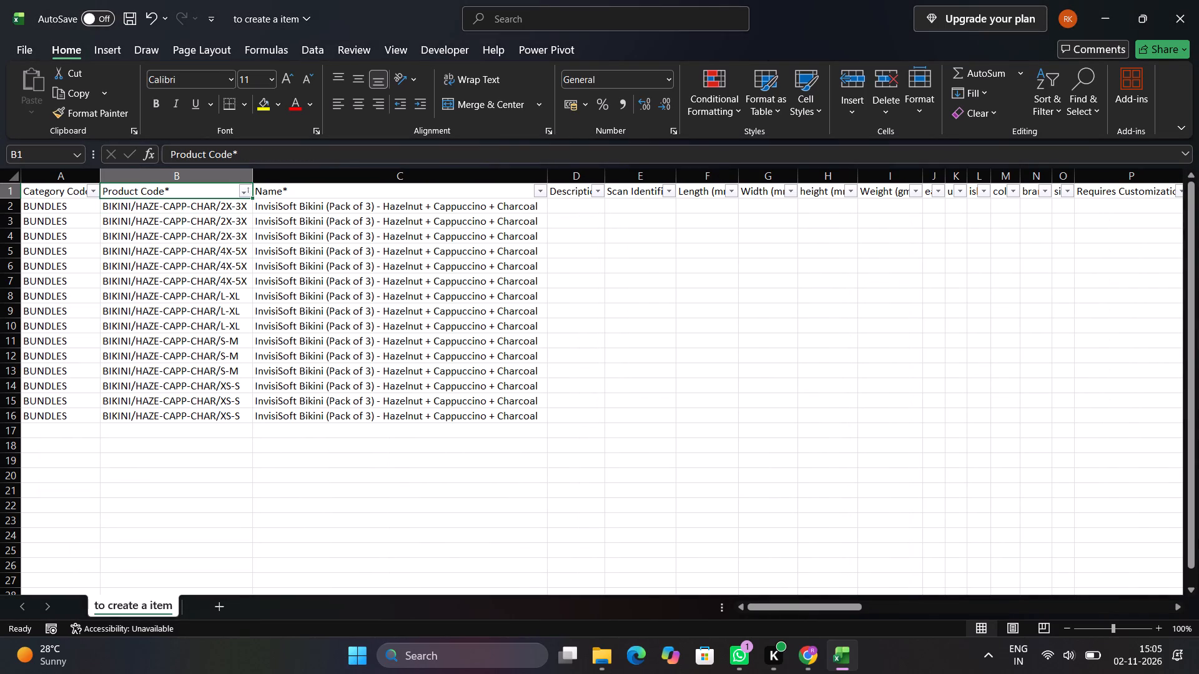
Save the item creation workbook and close it.
key(ctrl+s)
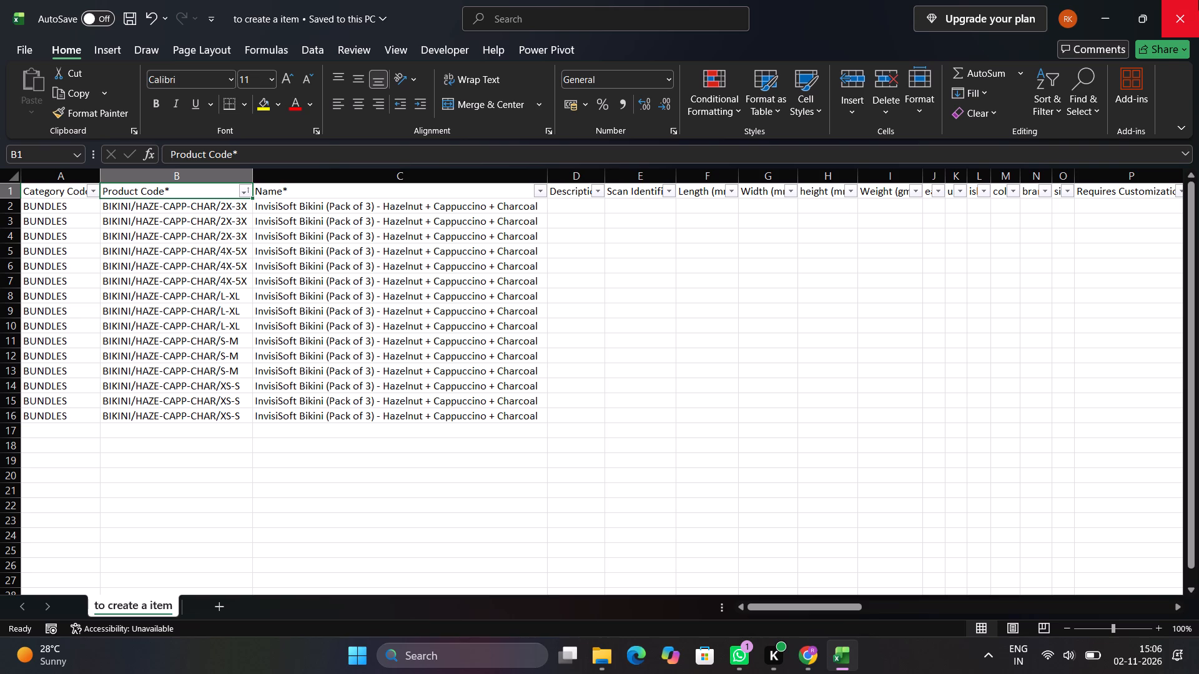
key(ctrl+s)
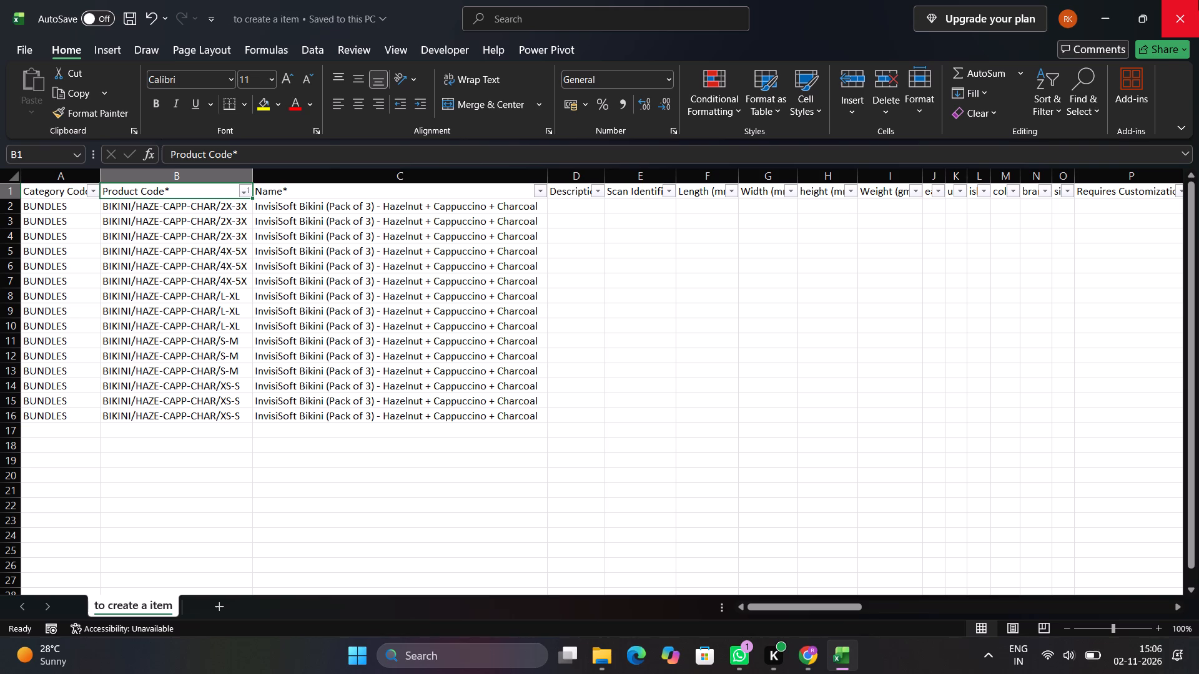
click(1198, 0)
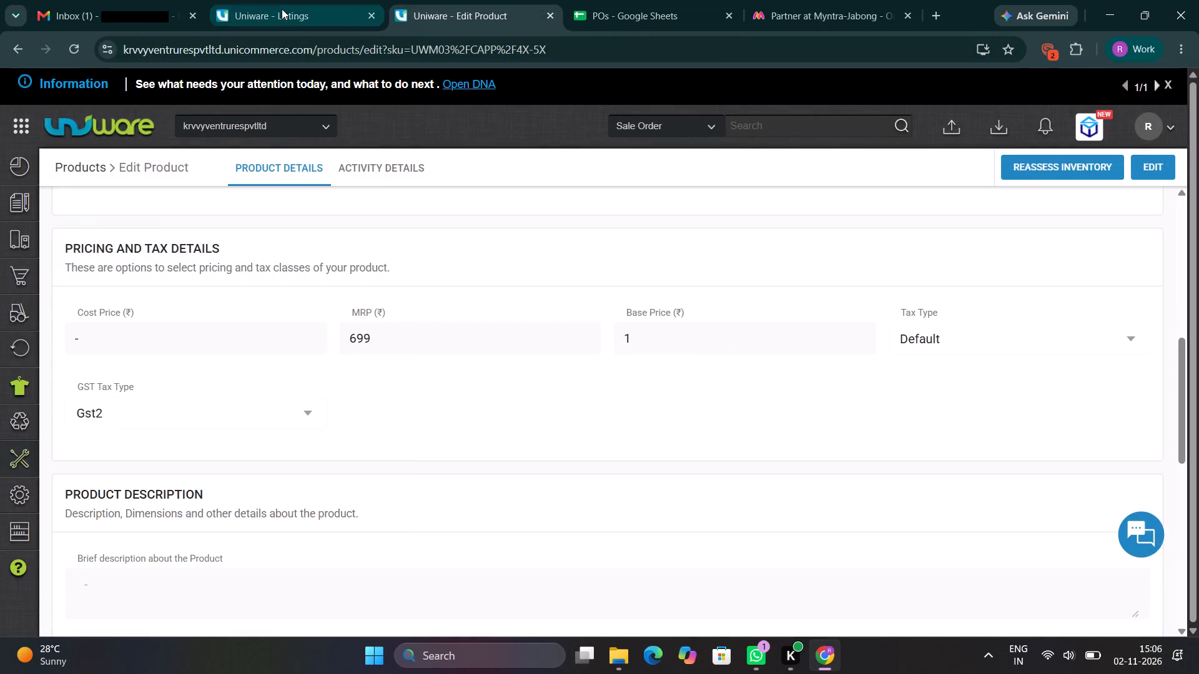
Open Uniware's data import page in the Chrome tab showing the product edit page.
click(296, 0)
click(417, 0)
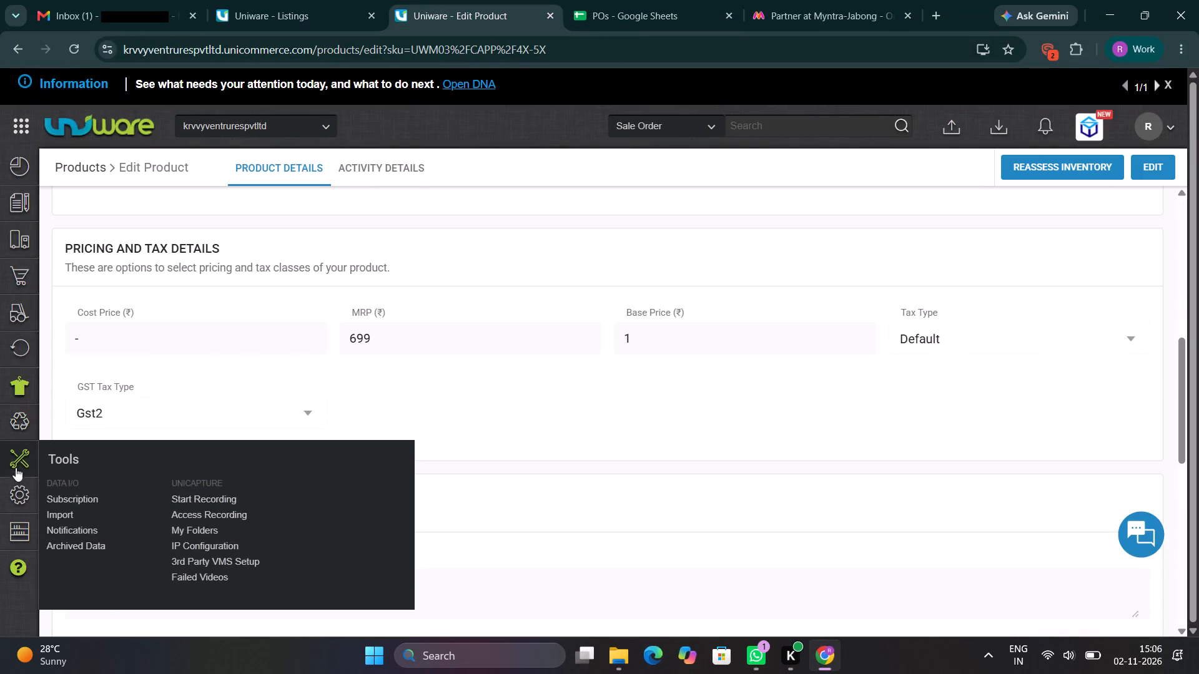
click(68, 517)
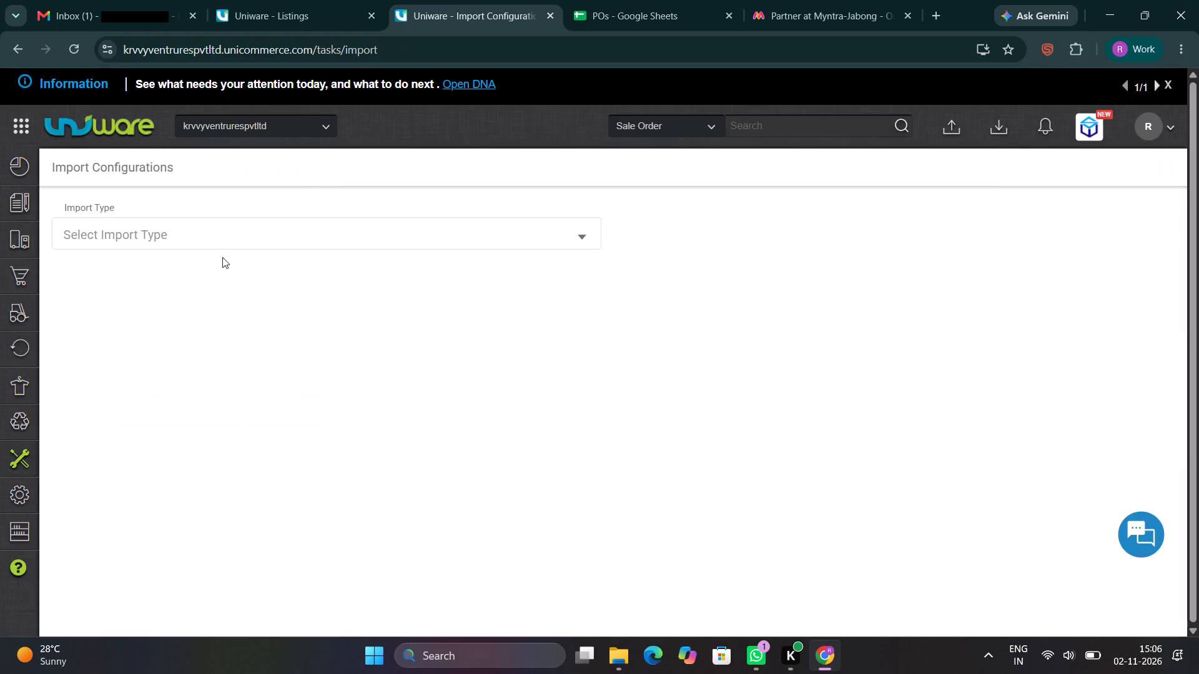
Set the import type to Item Master with the Create New & Update Existing option.
click(260, 219)
key(ctrl+v)
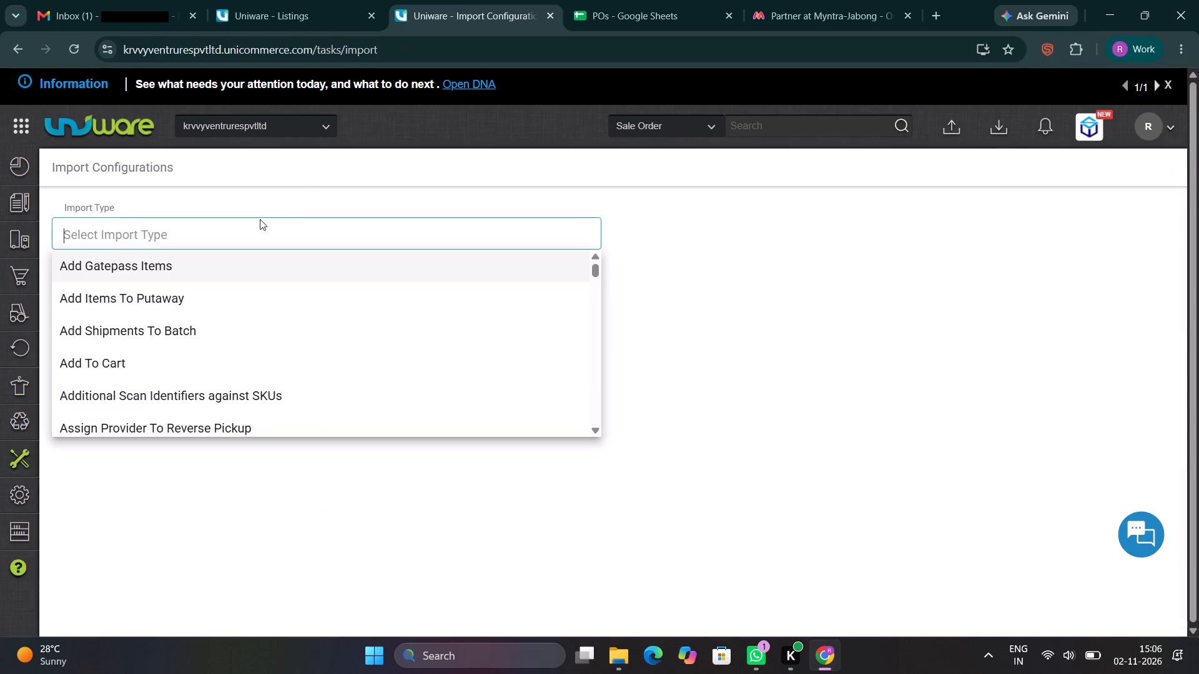
text(ITEM)
key(space)
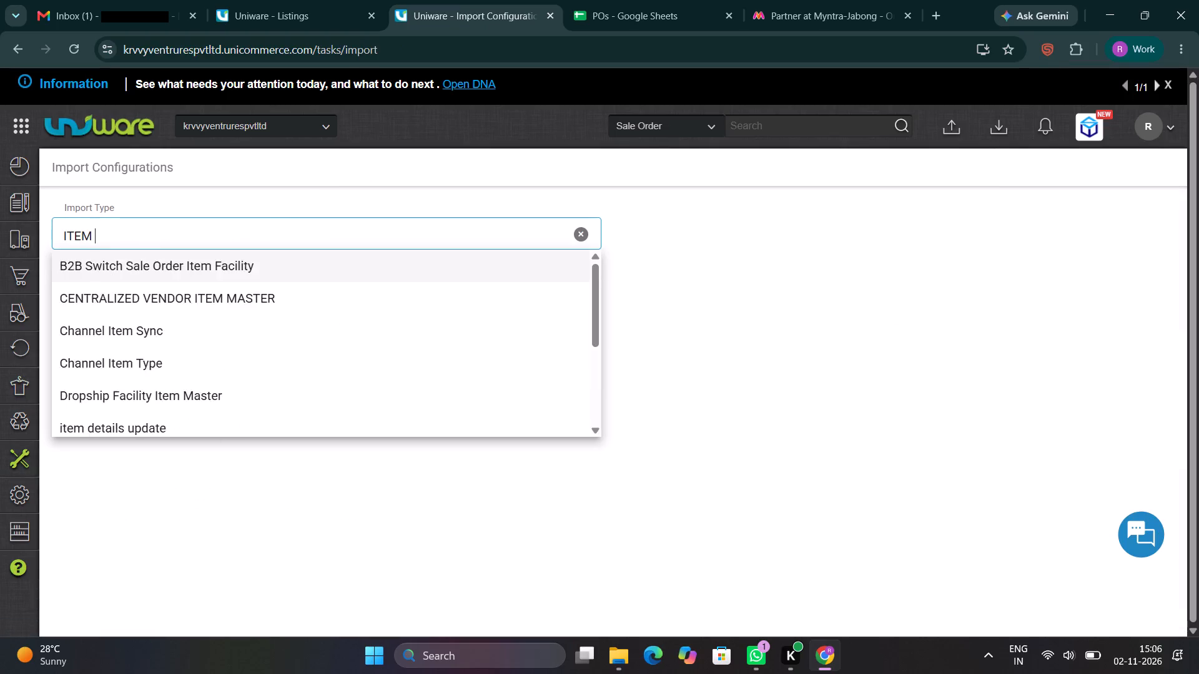
text(MAS)
click(123, 319)
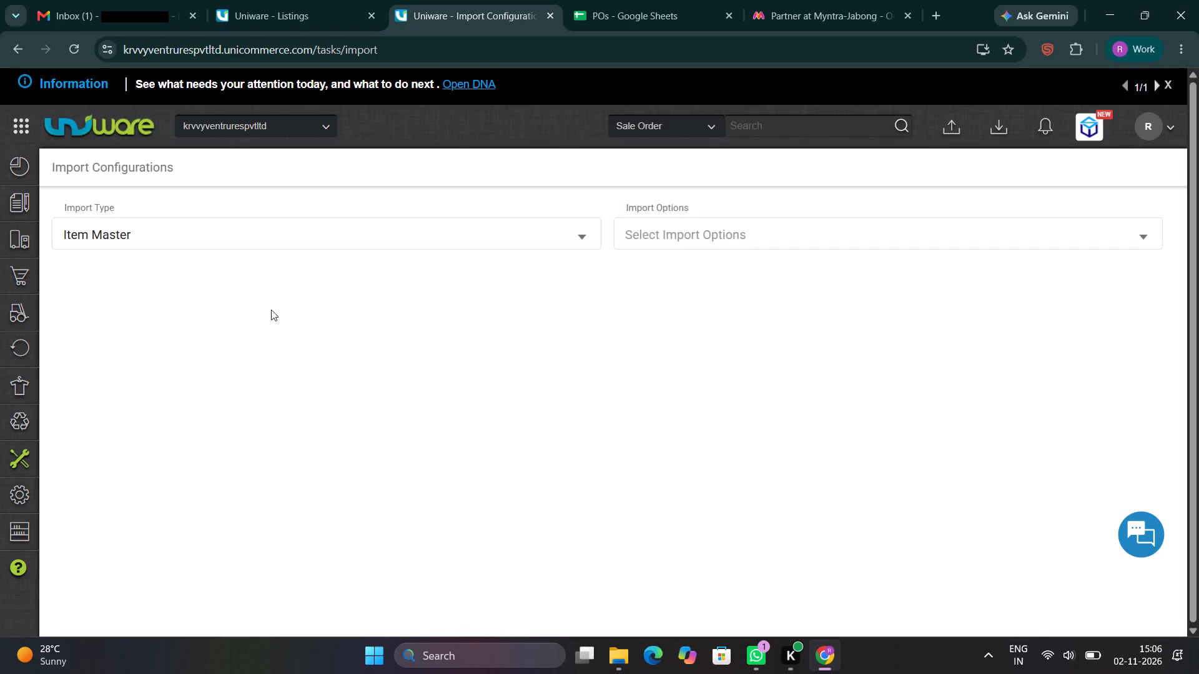
click(718, 238)
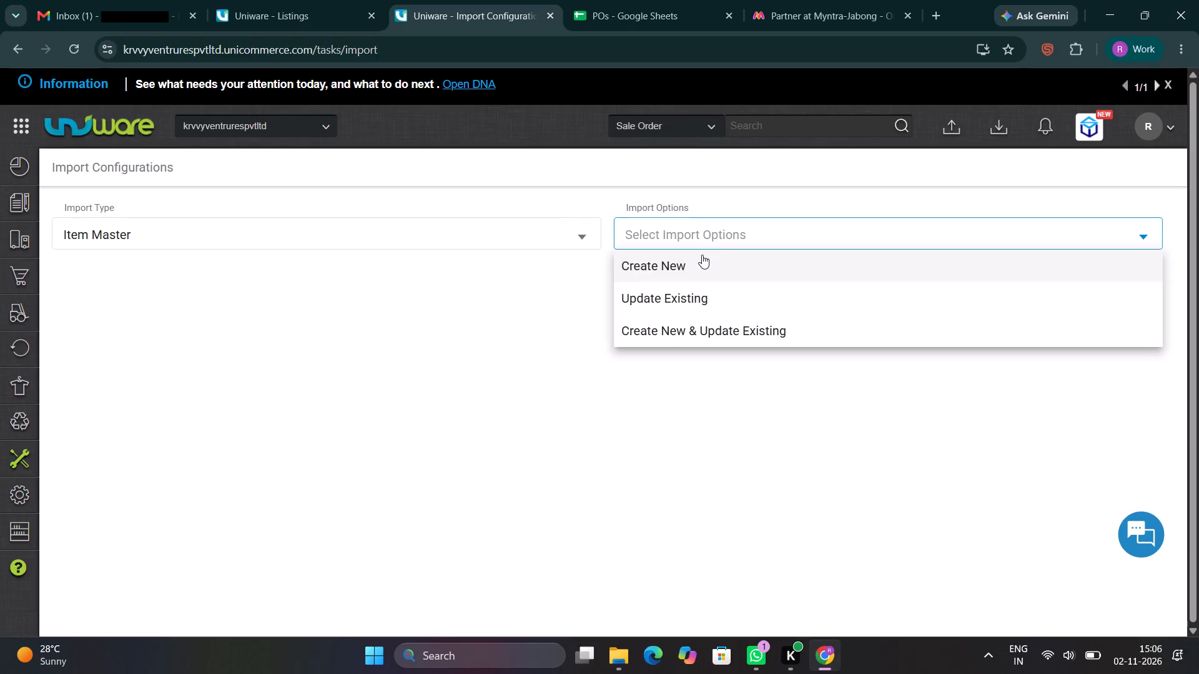
click(661, 330)
Choose the file 'to create a item' from the desktop's uniware template folder and upload it for the Item Master import.
click(117, 268)
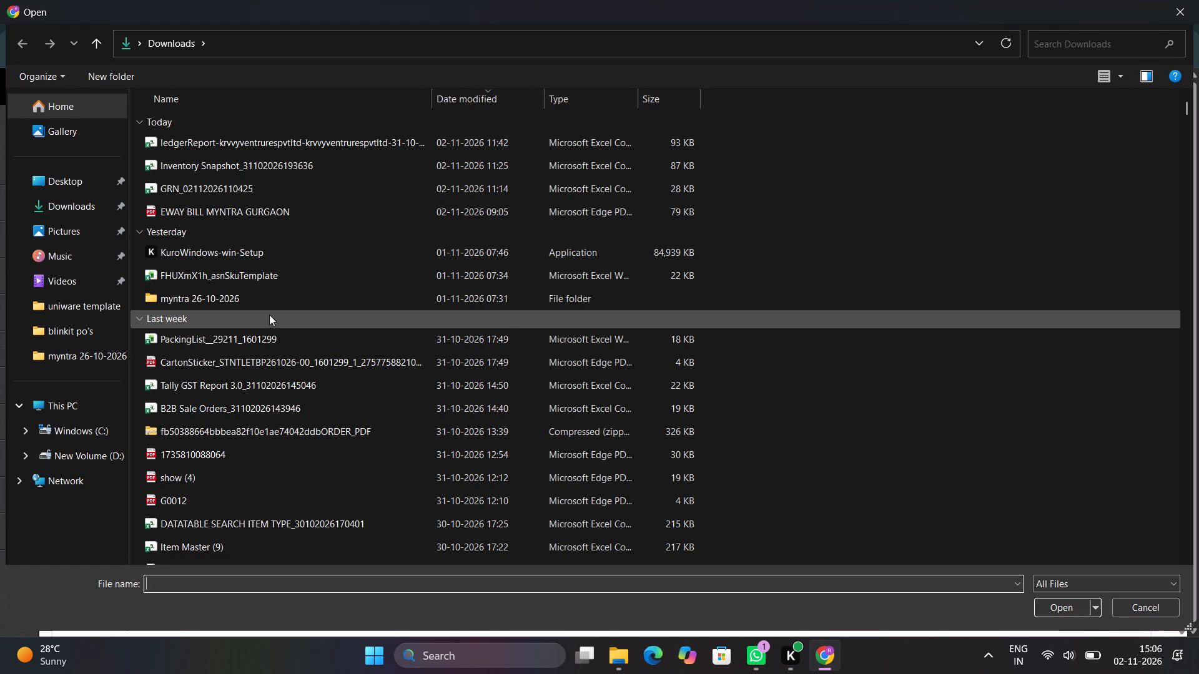
click(79, 173)
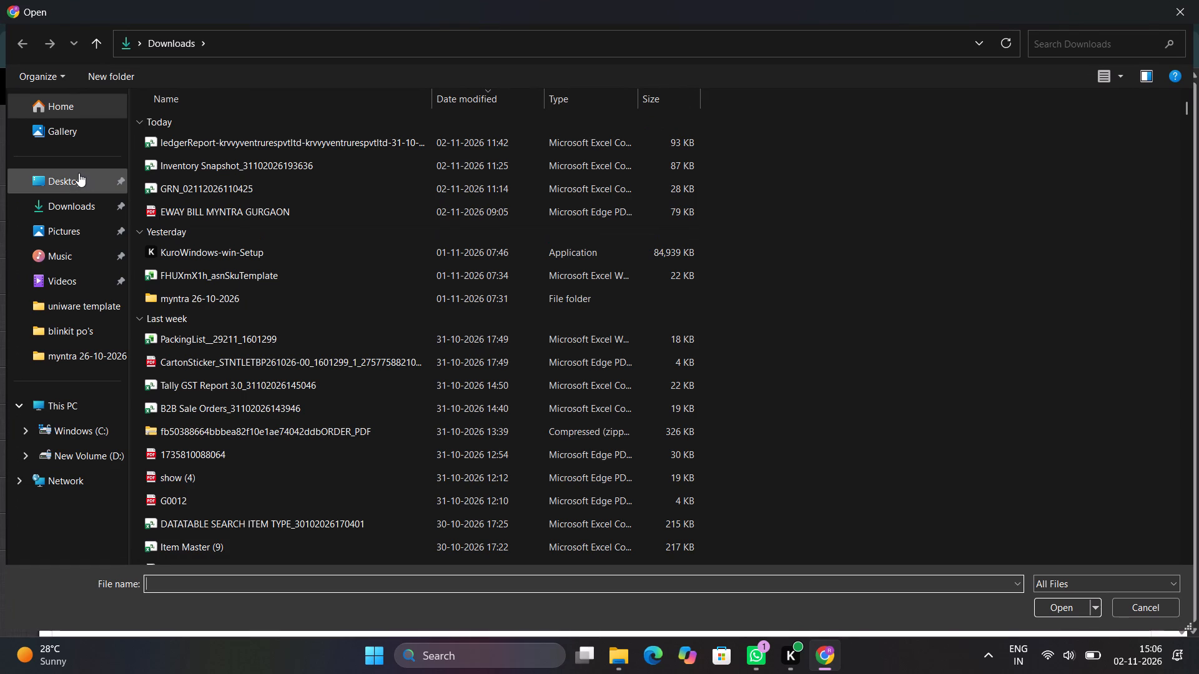
scroll(368, 471, down, 3)
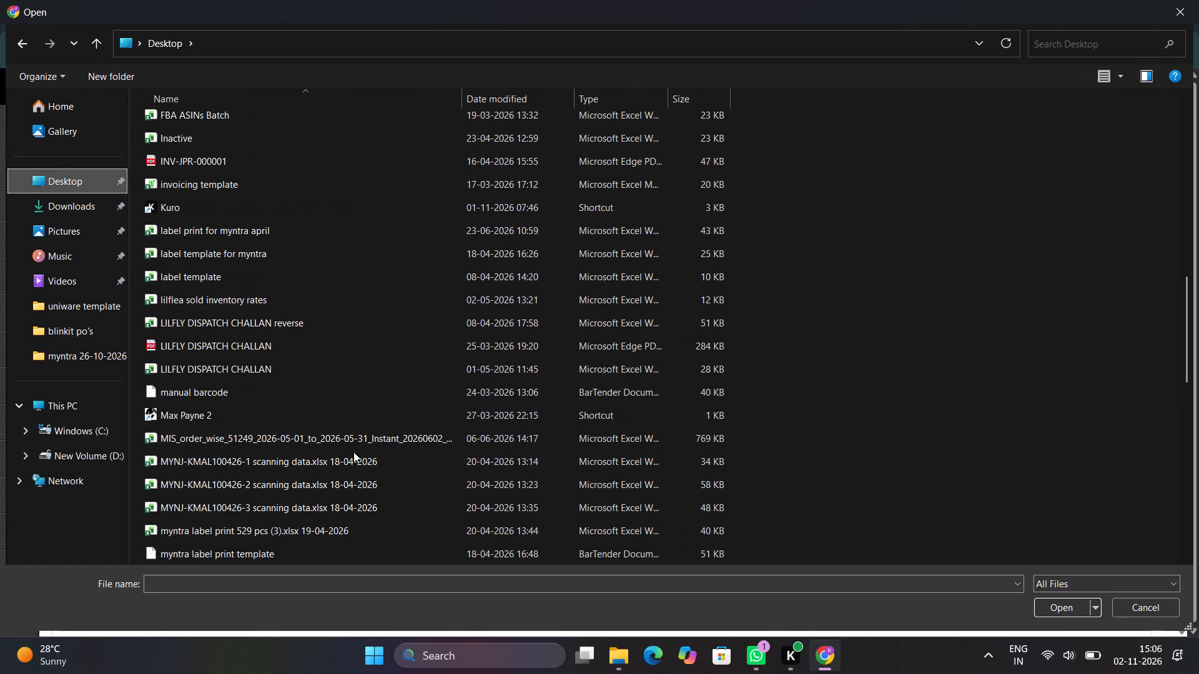
scroll(304, 327, up, 15)
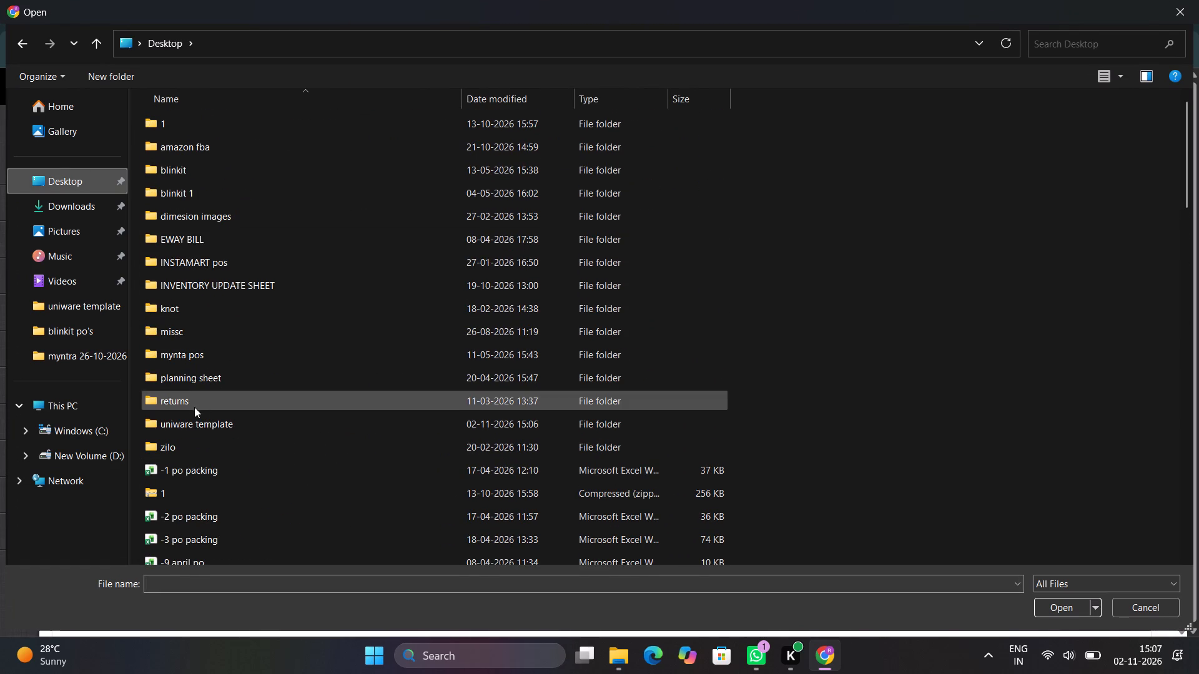
double_click(183, 418)
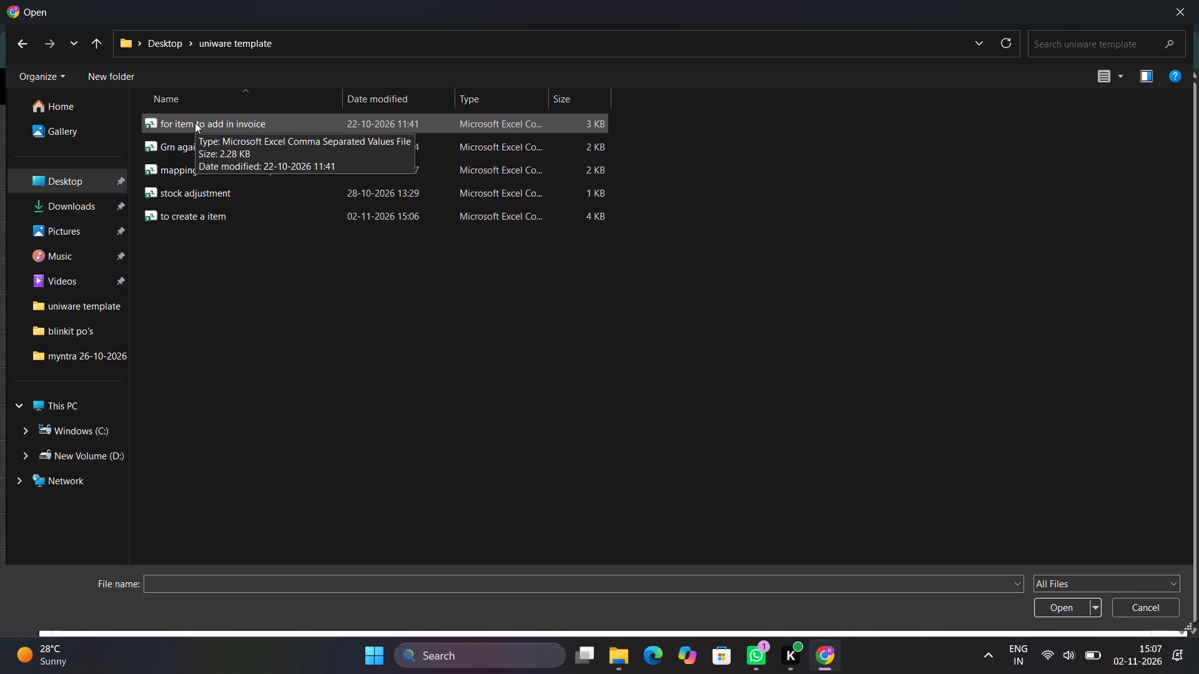
click(162, 220)
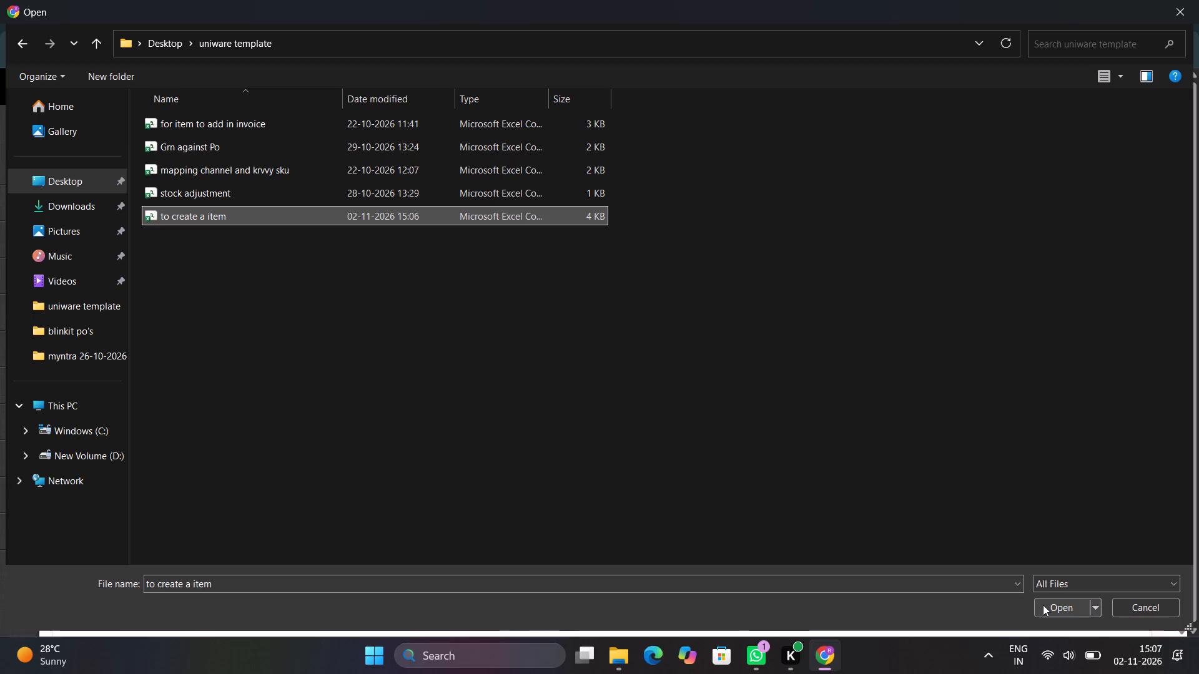
click(1043, 605)
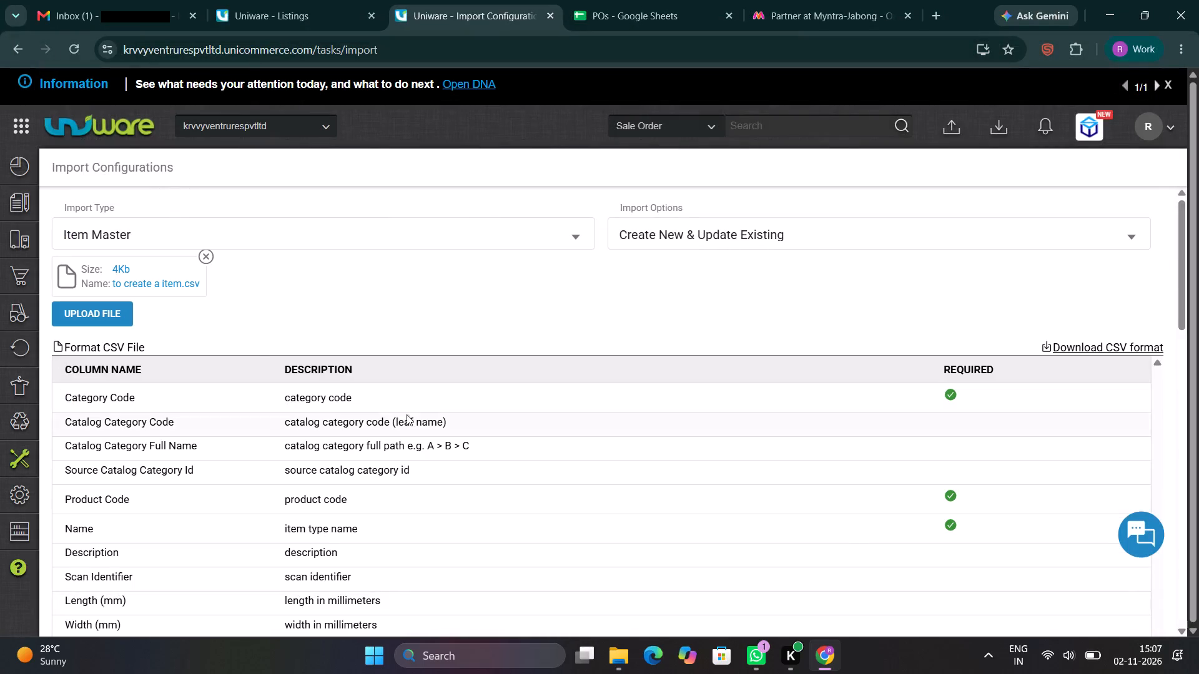
click(81, 311)
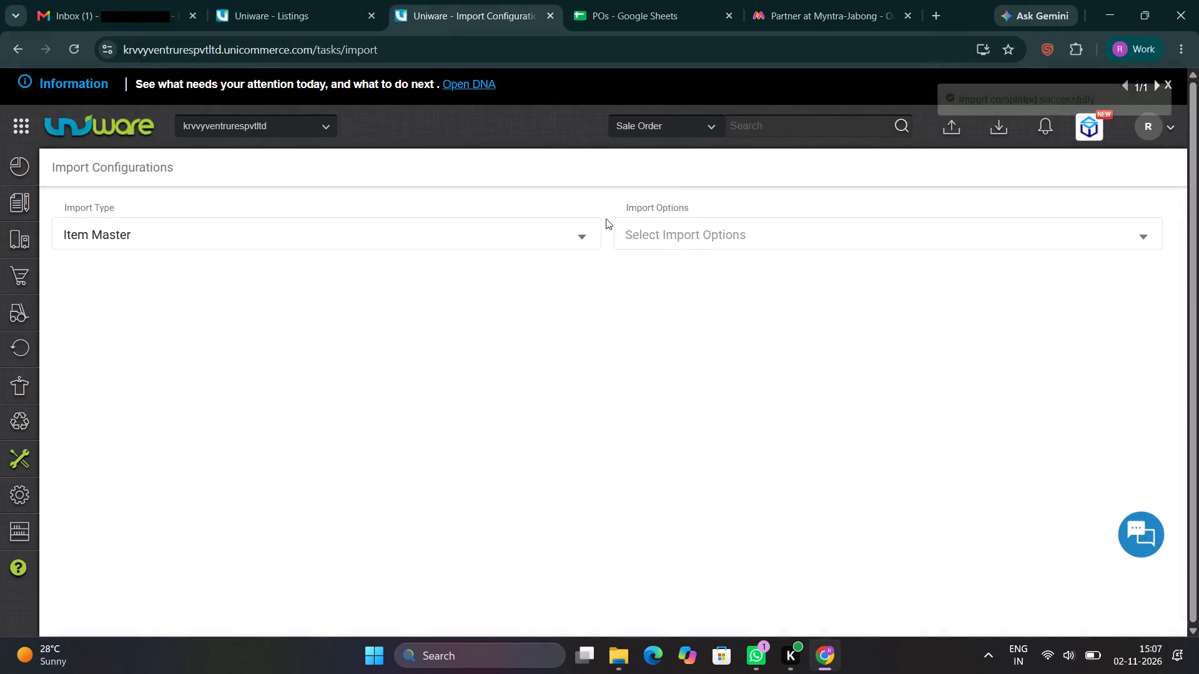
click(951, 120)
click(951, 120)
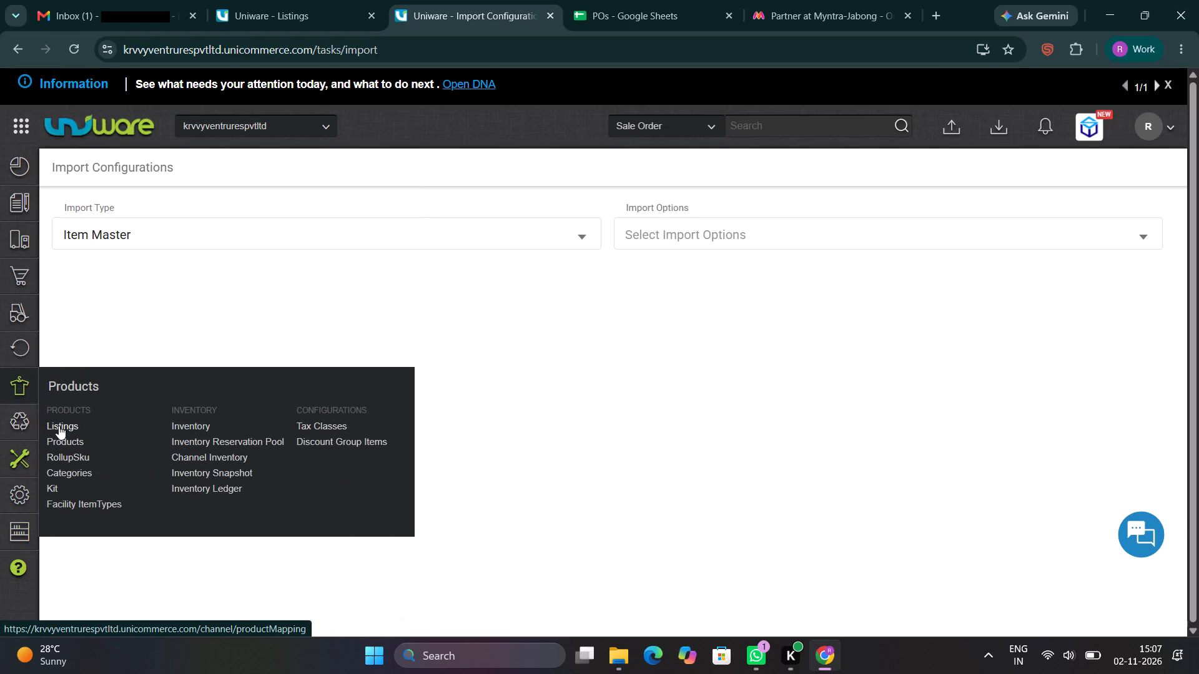
Open the unlinked product listings and filter them to the SHOPIFY channel.
click(59, 426)
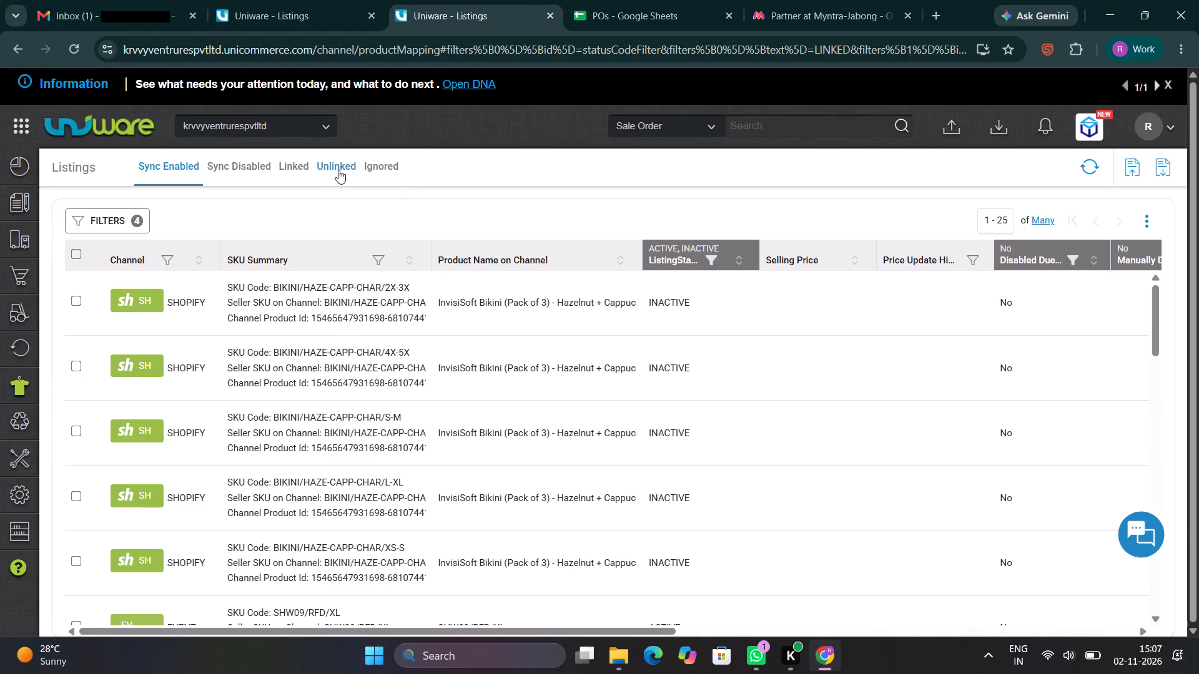
click(338, 170)
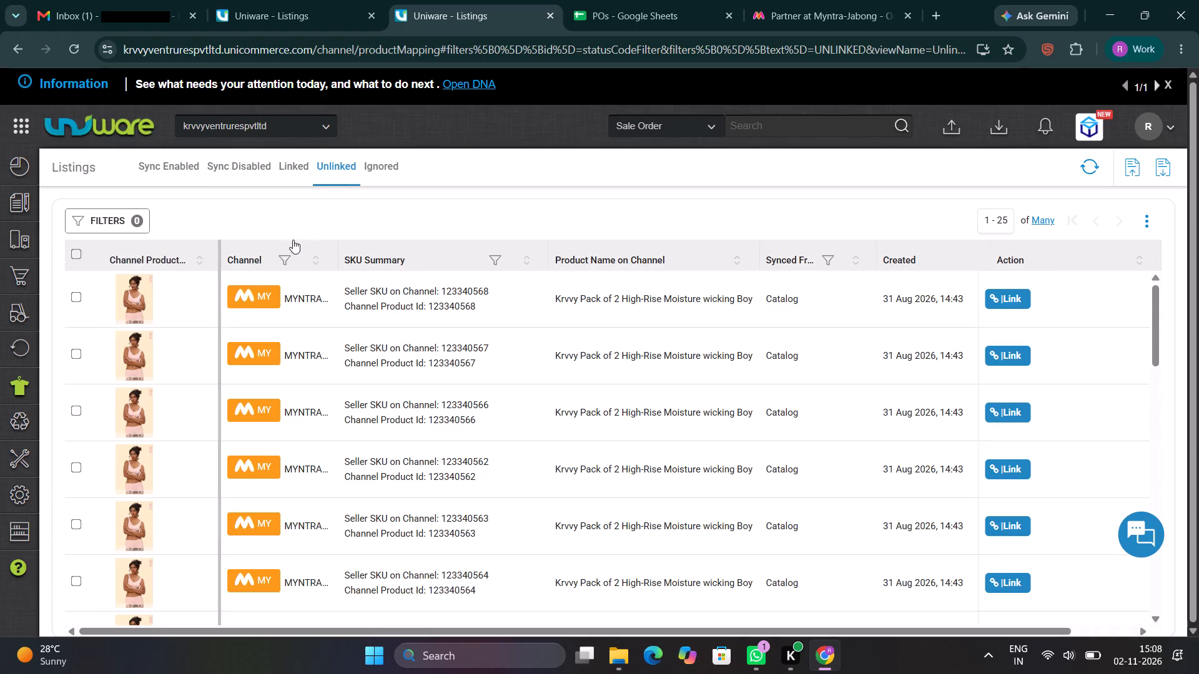
click(285, 260)
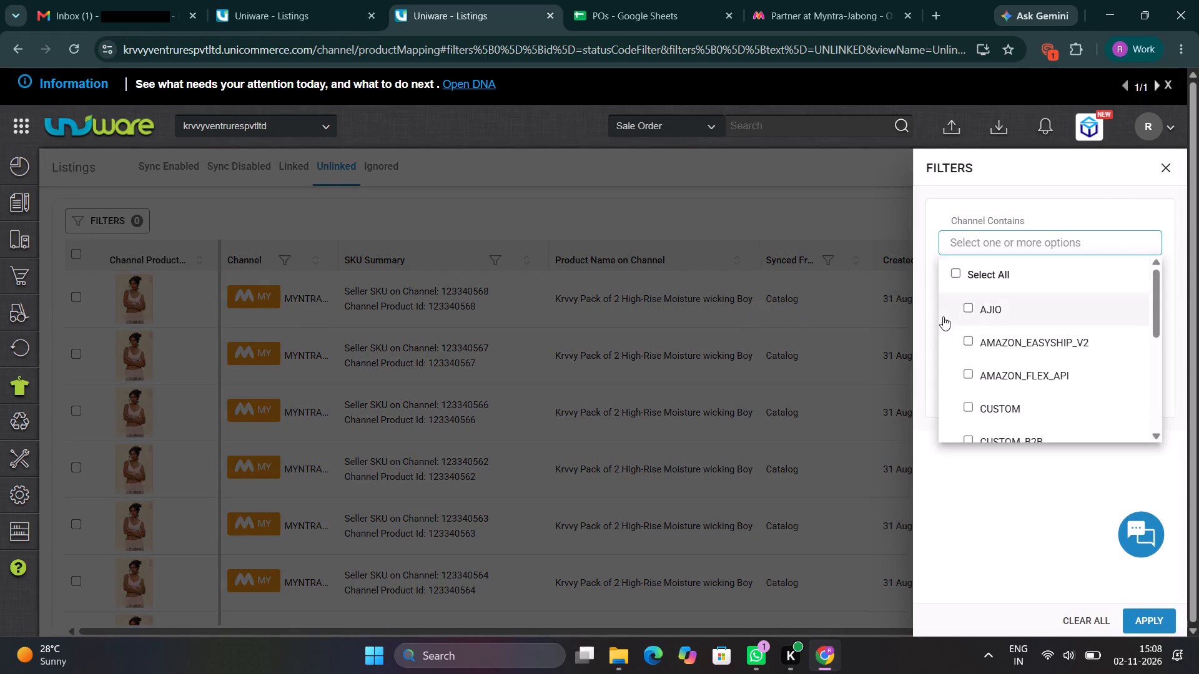
scroll(963, 398, down, 5)
click(992, 426)
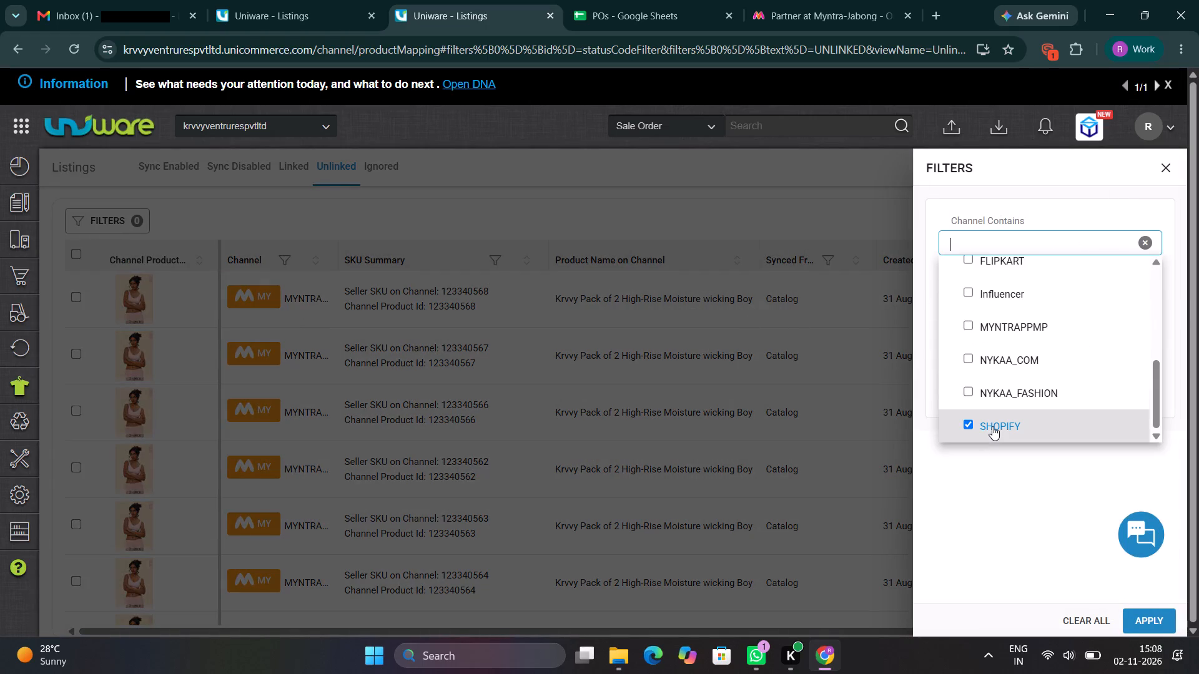
click(1147, 624)
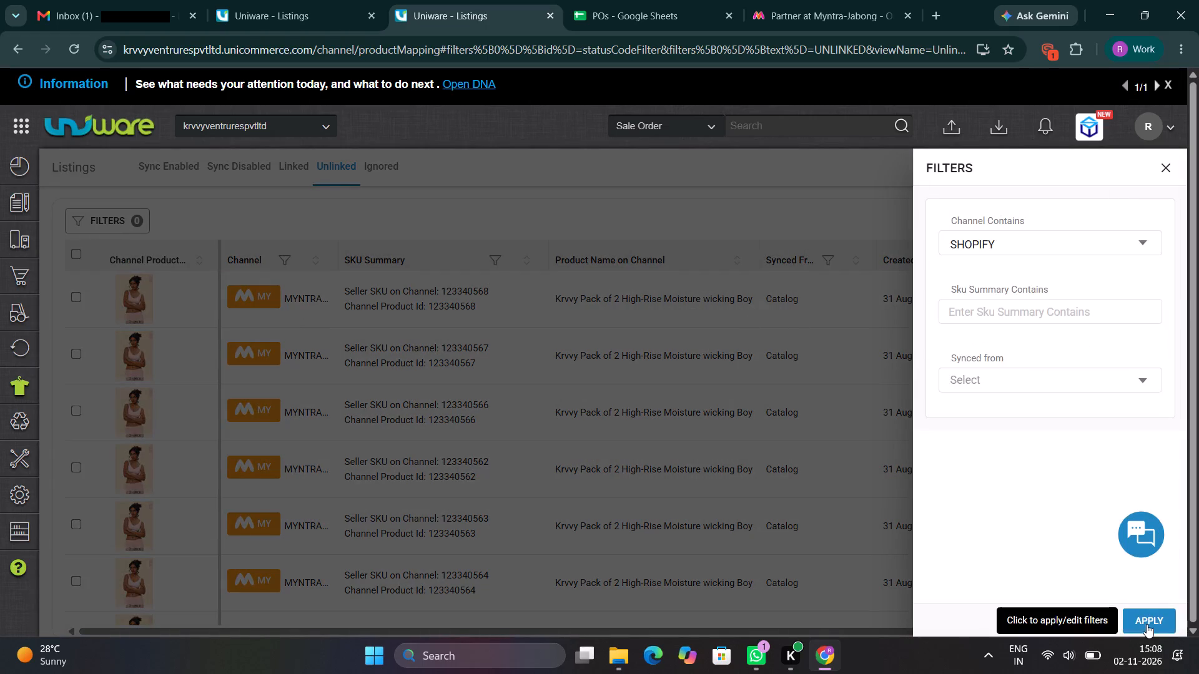
Switch from Chrome to the WhatsApp window.
key(alt+Tab)
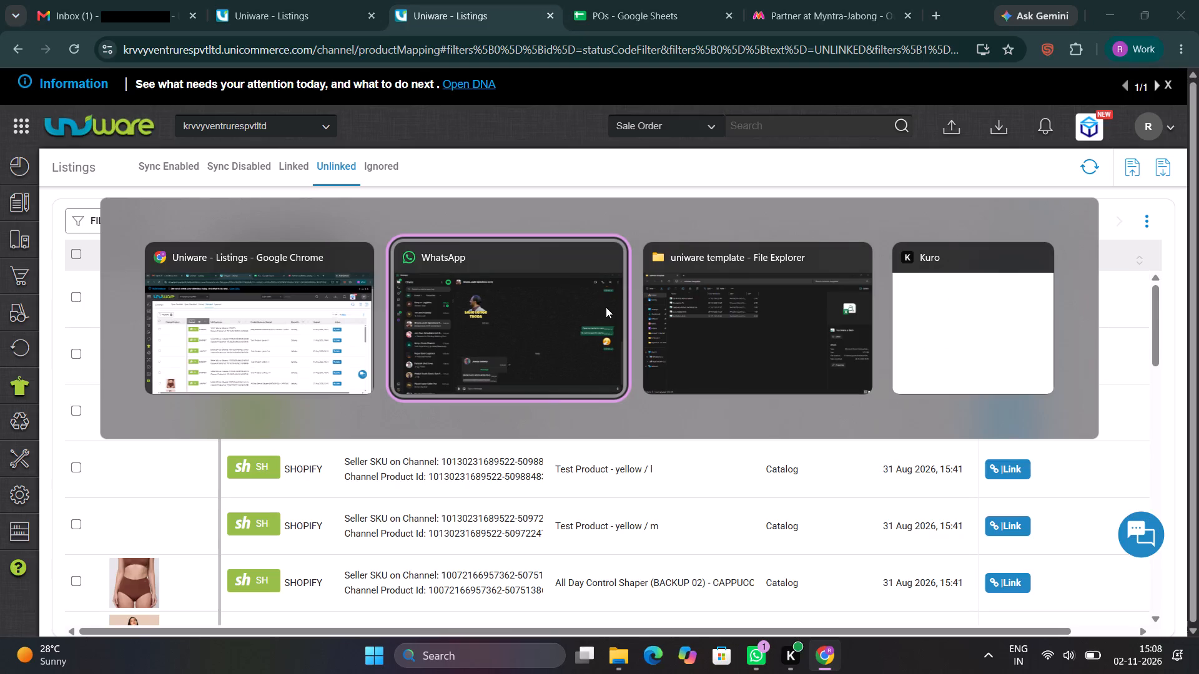
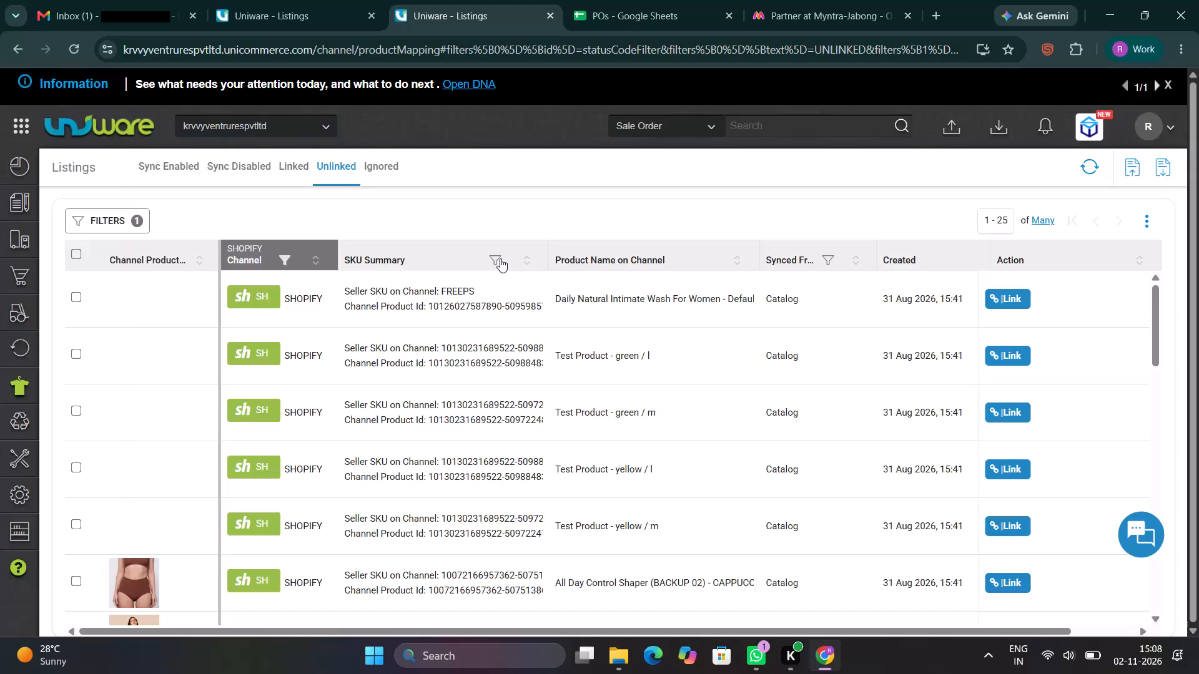
Filter the unlinked Shopify listings to those whose SKU summary contains BIKINI/HAZE-CAPP-CHAR/.
click(500, 258)
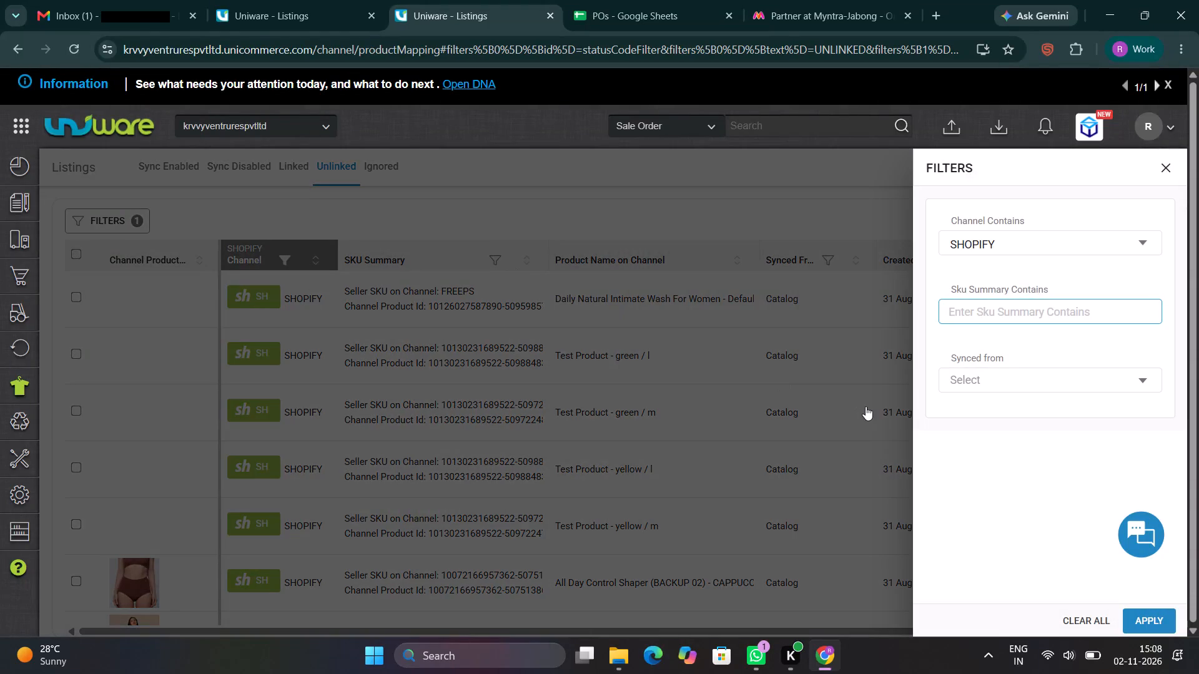
key(ctrl+v)
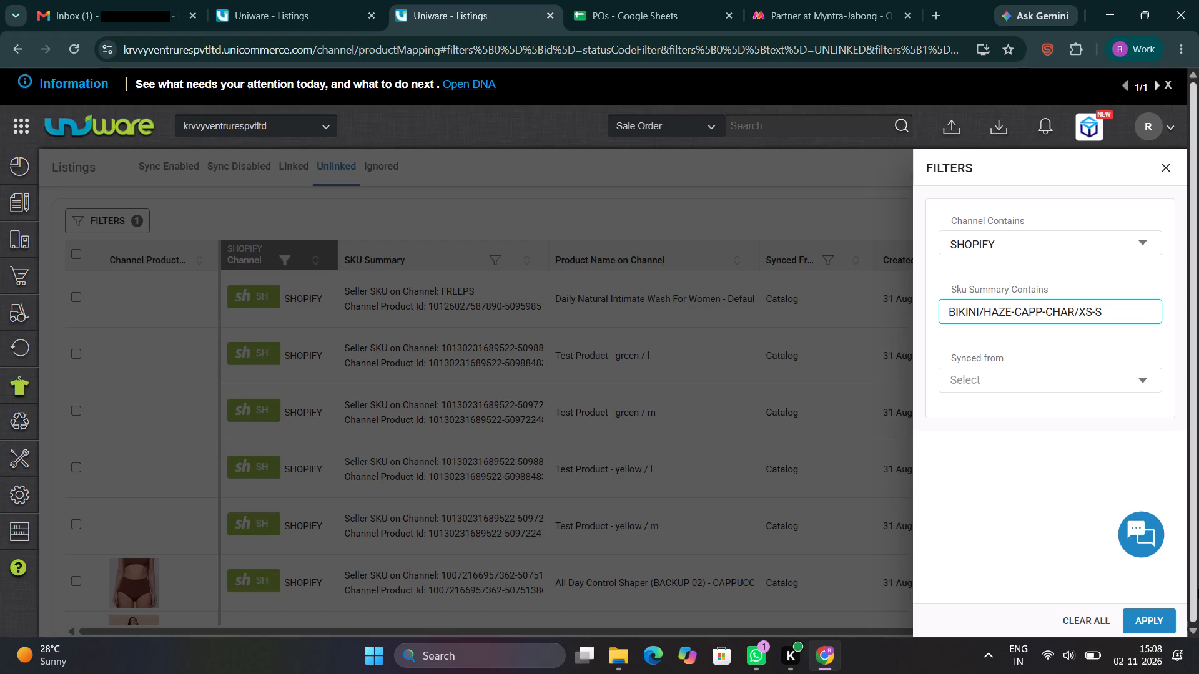
key(BackSpace)
key(BackSpace)
key(BackSpace)
key(BackSpace)
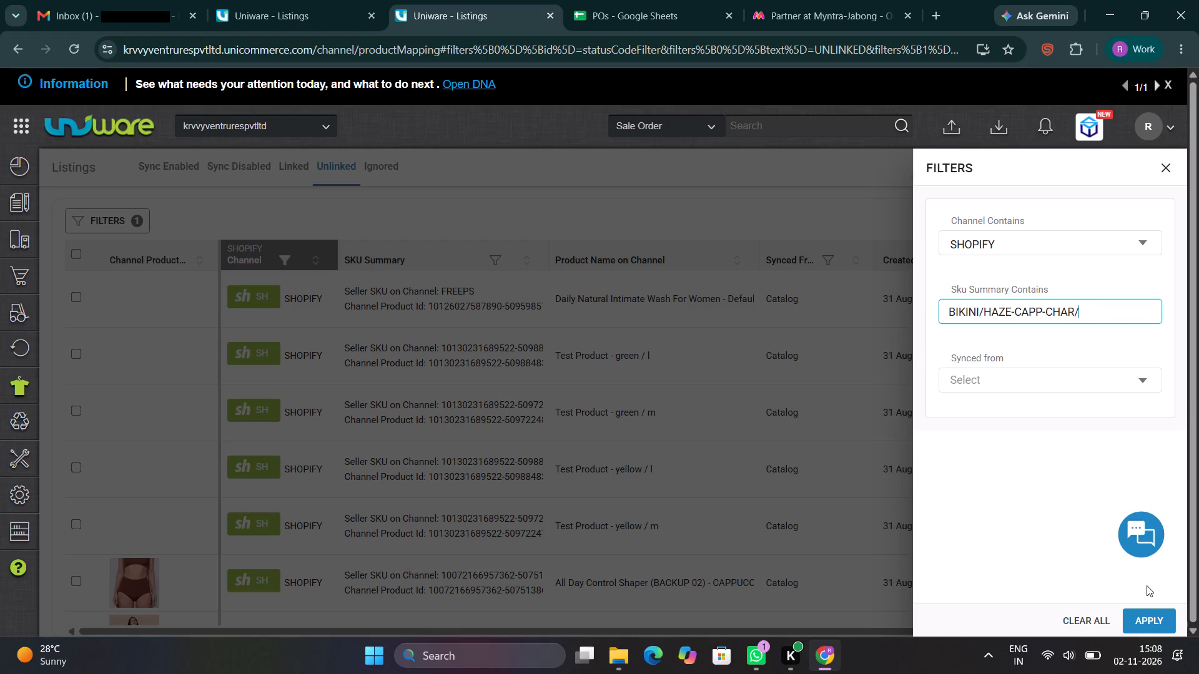
click(1150, 623)
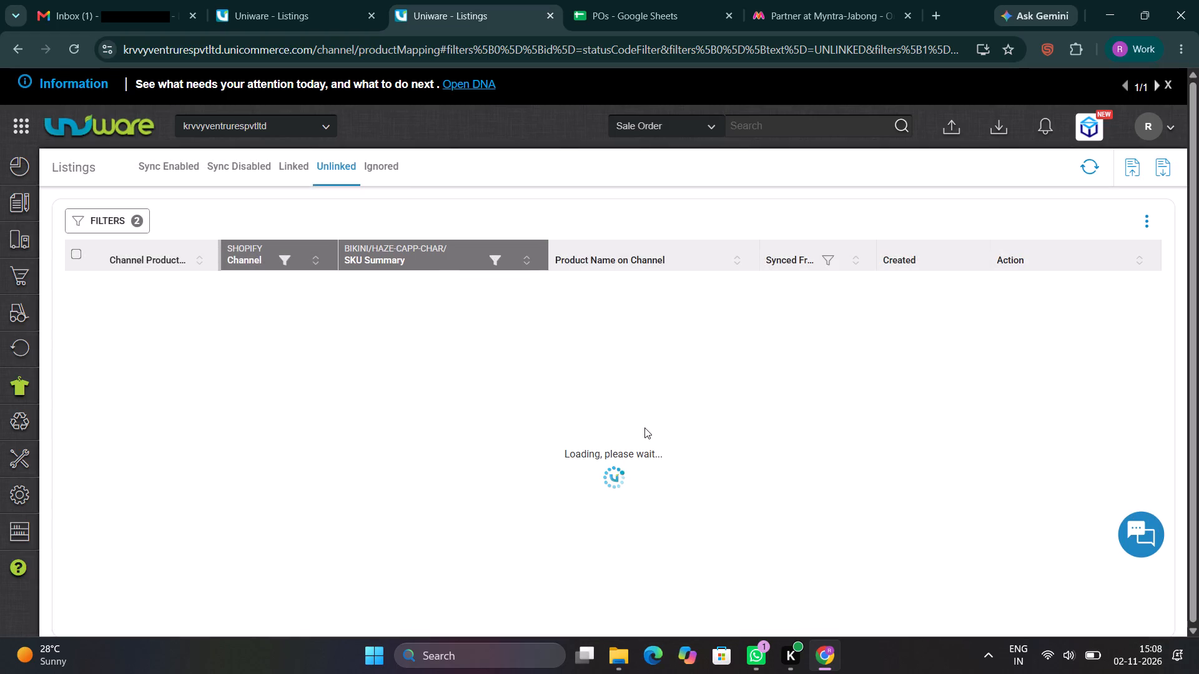
Filter the linked listings by SKU summary containing BIKINI/HAZE-CAPP-CHAR/XS-S.
click(289, 165)
click(551, 257)
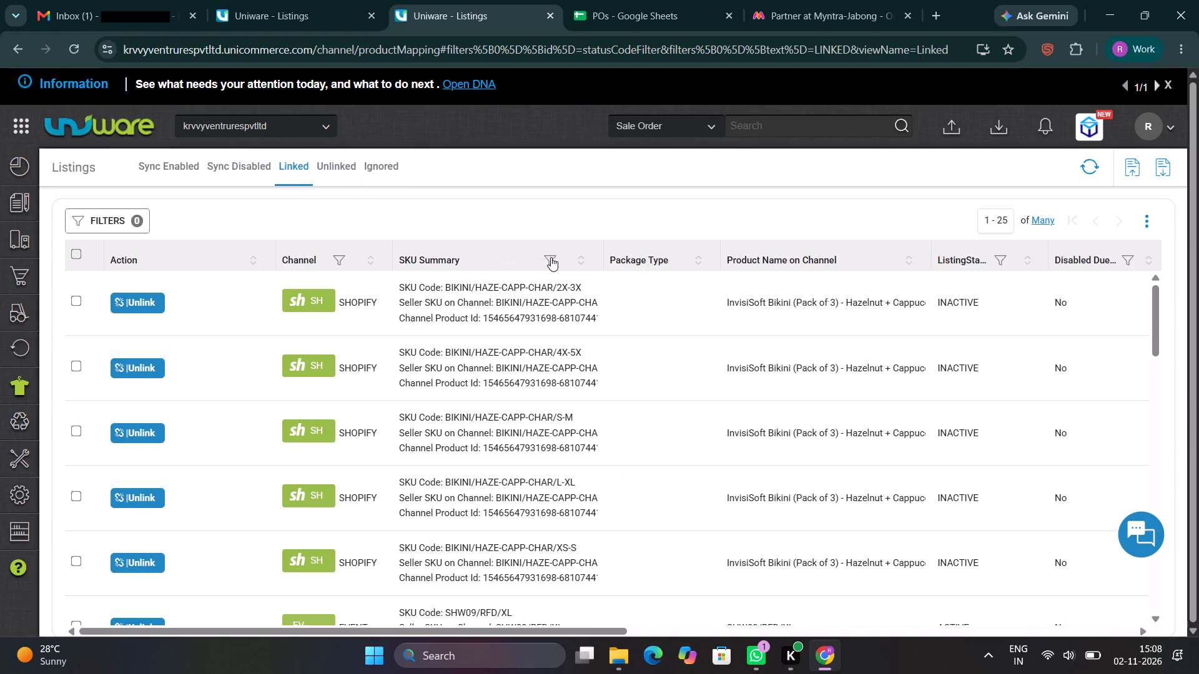
key(ctrl+v)
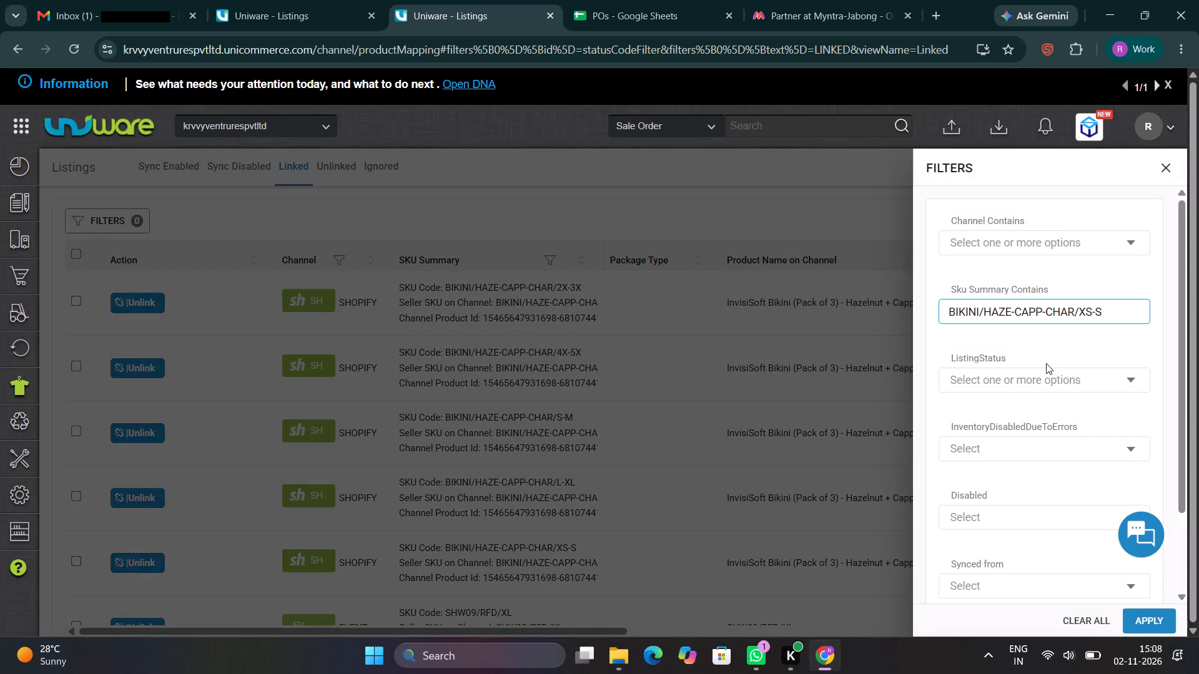
Filter the linked listings to those whose SKU summary contains BIKINI/HAZE-CAPP-CHAR/.
key(BackSpace)
key(BackSpace)
key(BackSpace)
key(BackSpace)
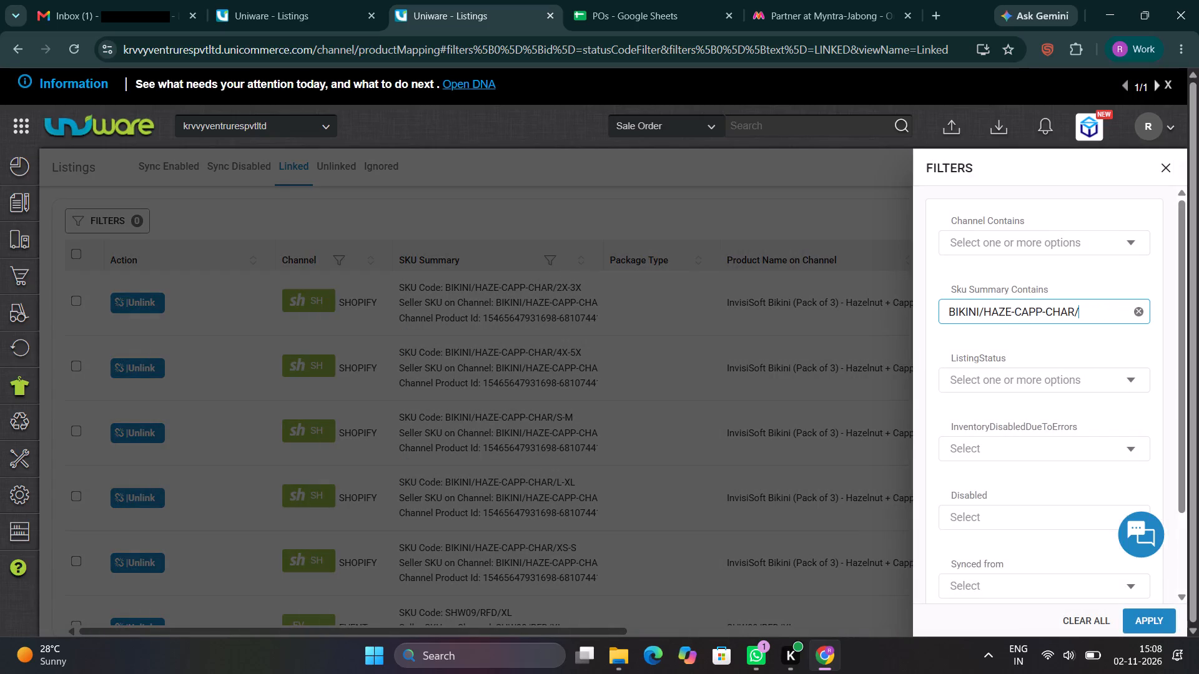
click(1147, 623)
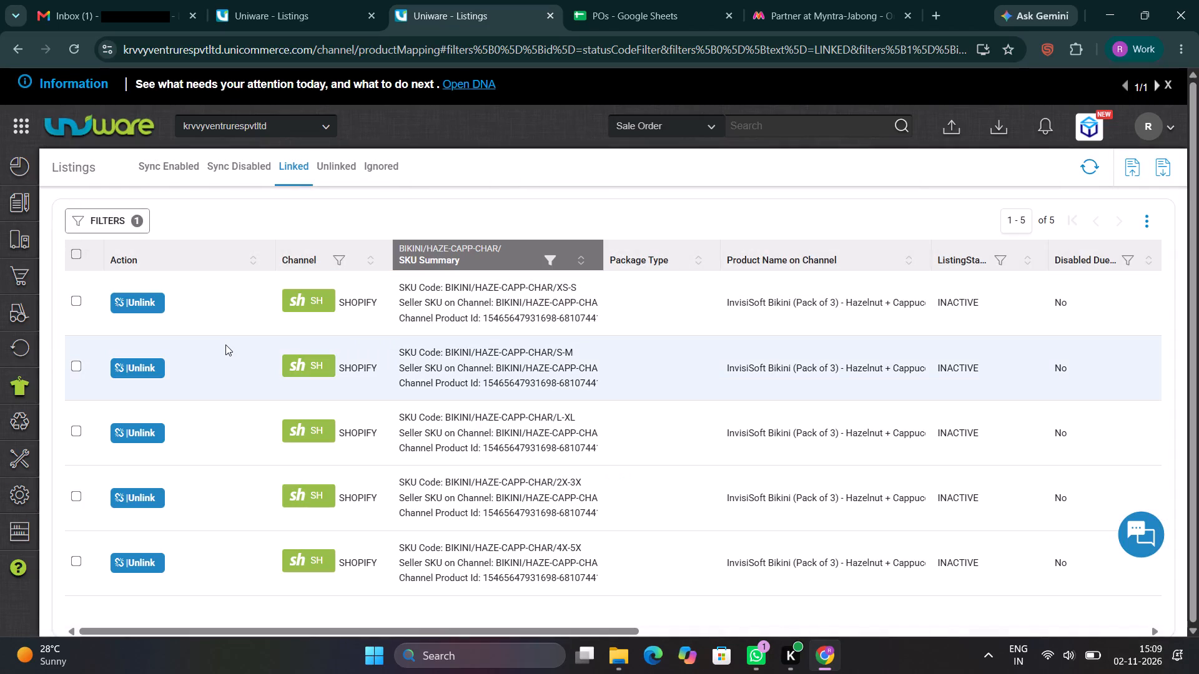
Sync inventory for all the filtered BIKINI/HAZE-CAPP-CHAR Shopify listings and close the sync dialog.
scroll(535, 396, left, 4)
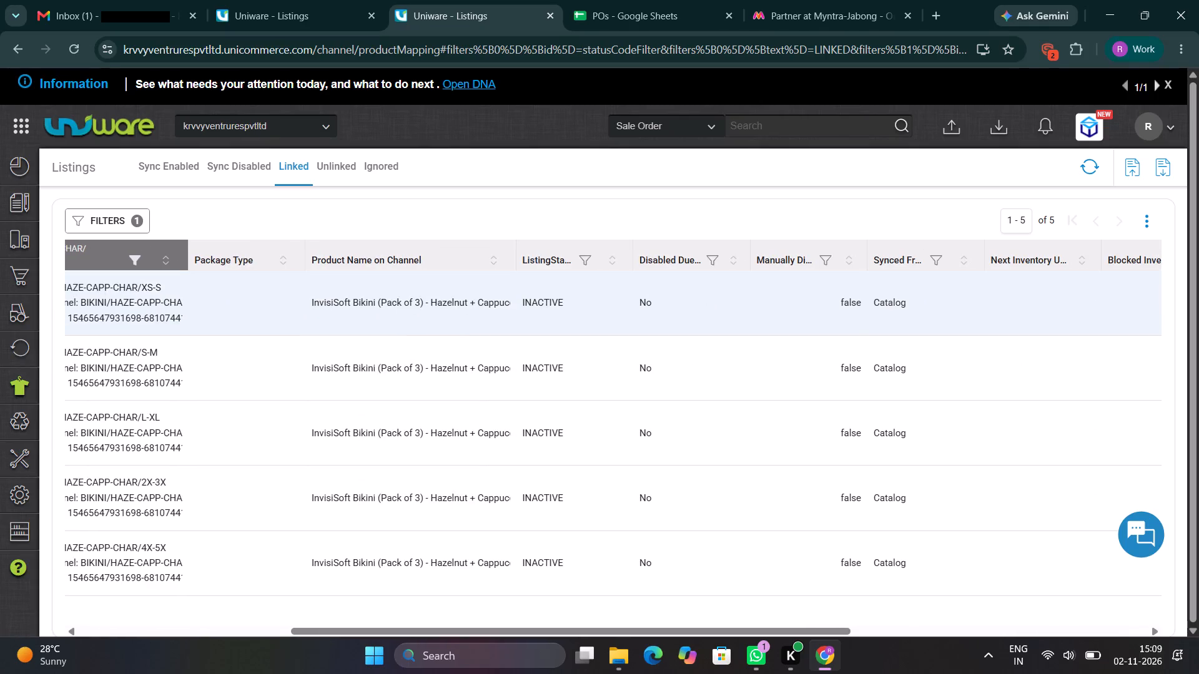
scroll(164, 318, left, 2)
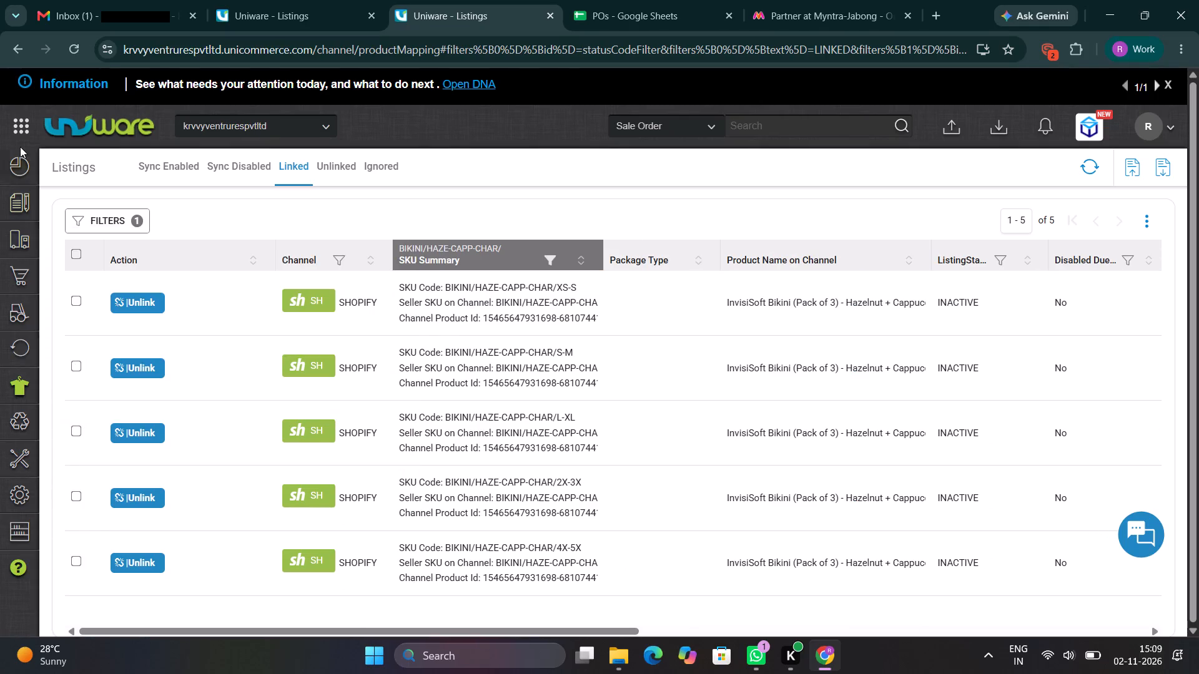
click(74, 250)
click(113, 215)
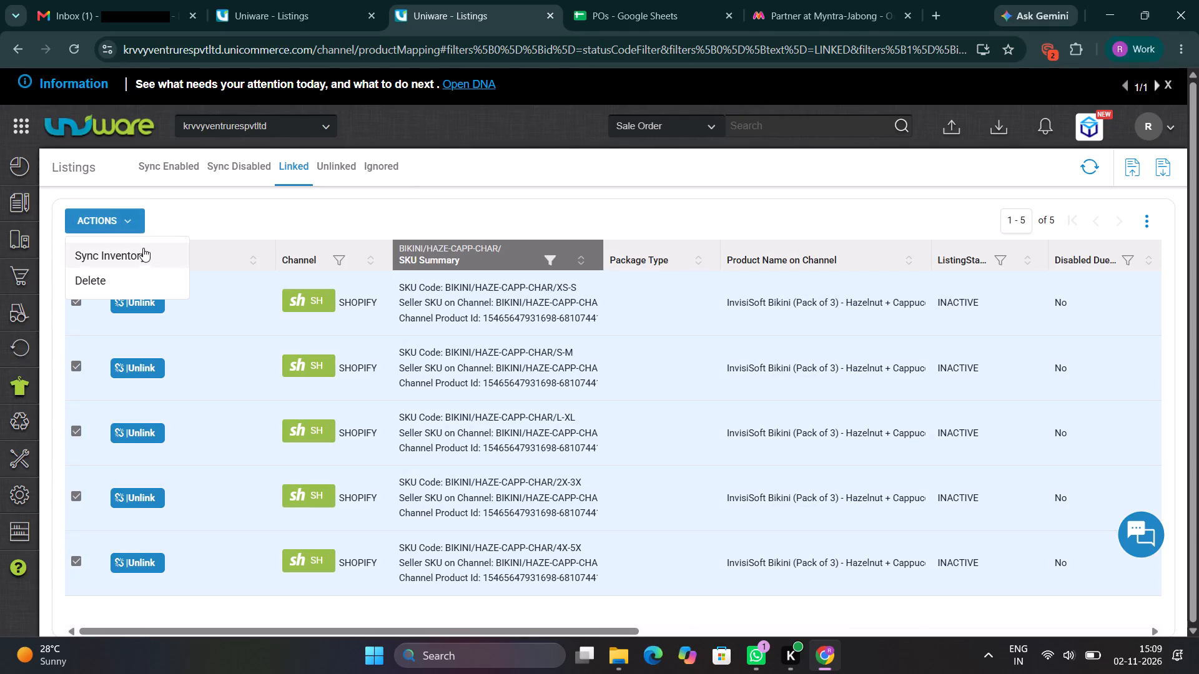
click(141, 252)
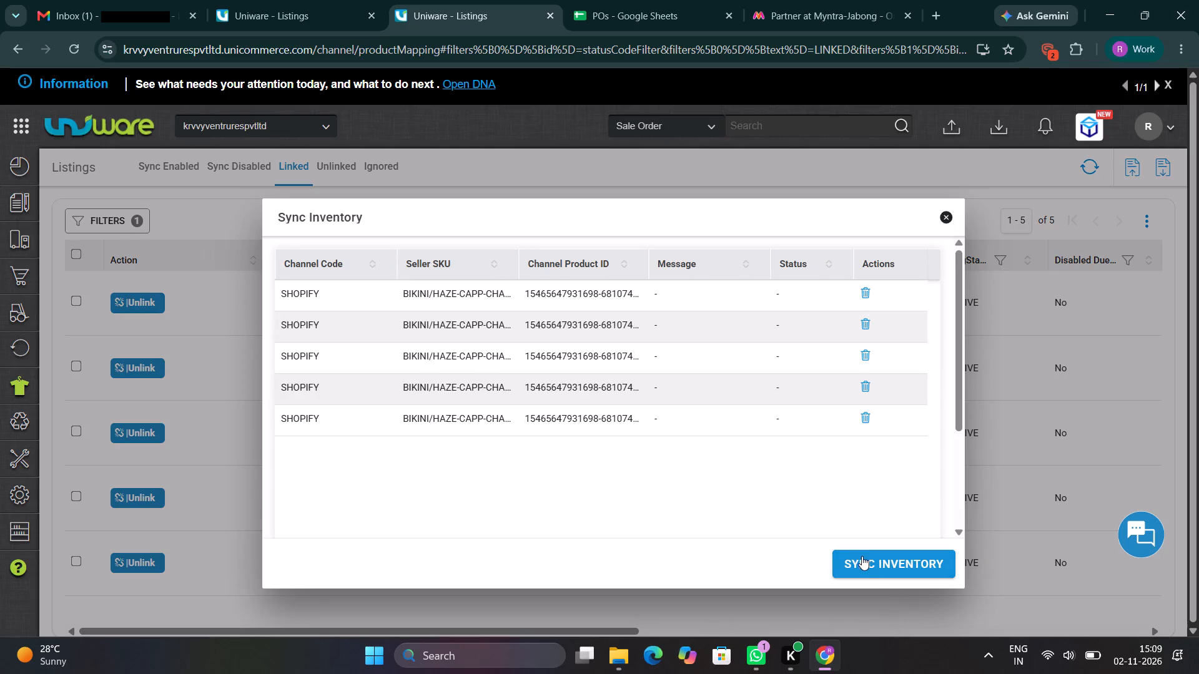
click(863, 557)
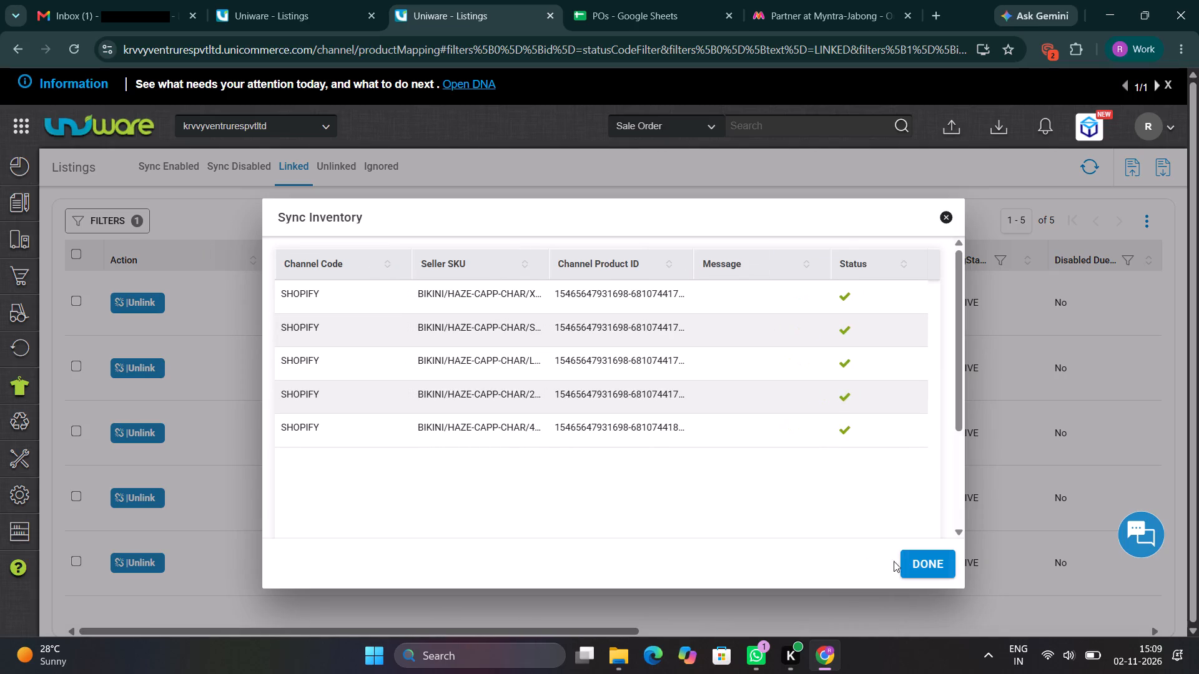
click(952, 561)
Widen the Product Name on Channel column enough to show the full product names including their sizes.
scroll(1017, 476, left, 7)
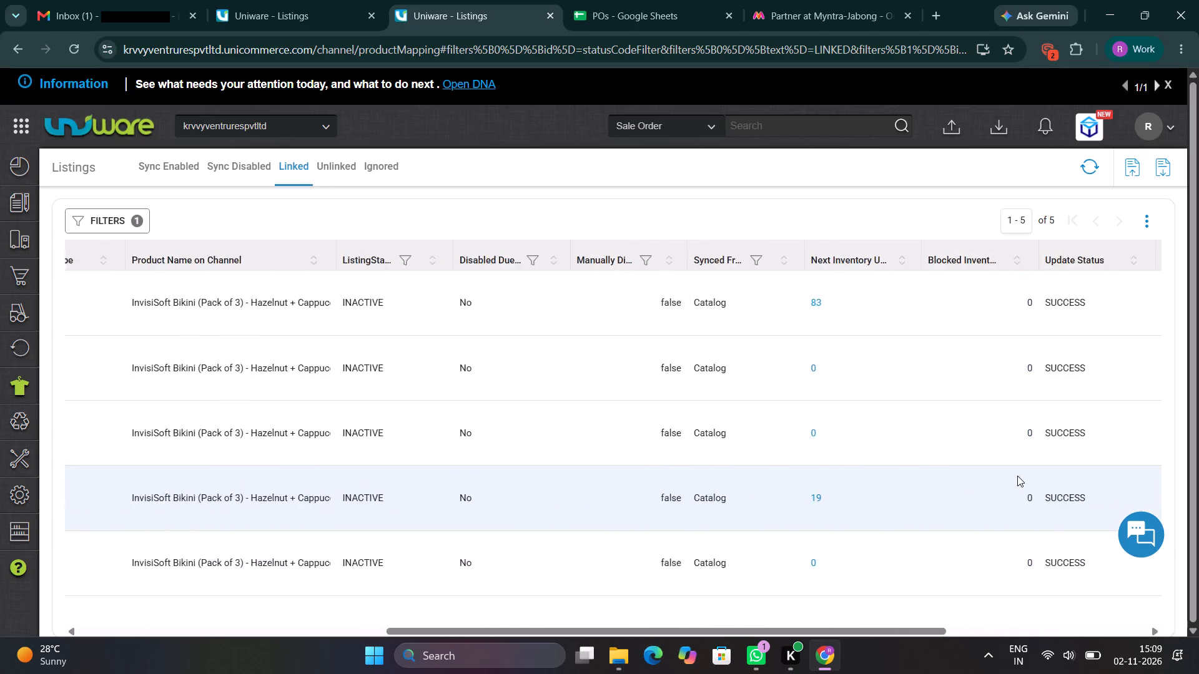
scroll(1017, 476, left, 2)
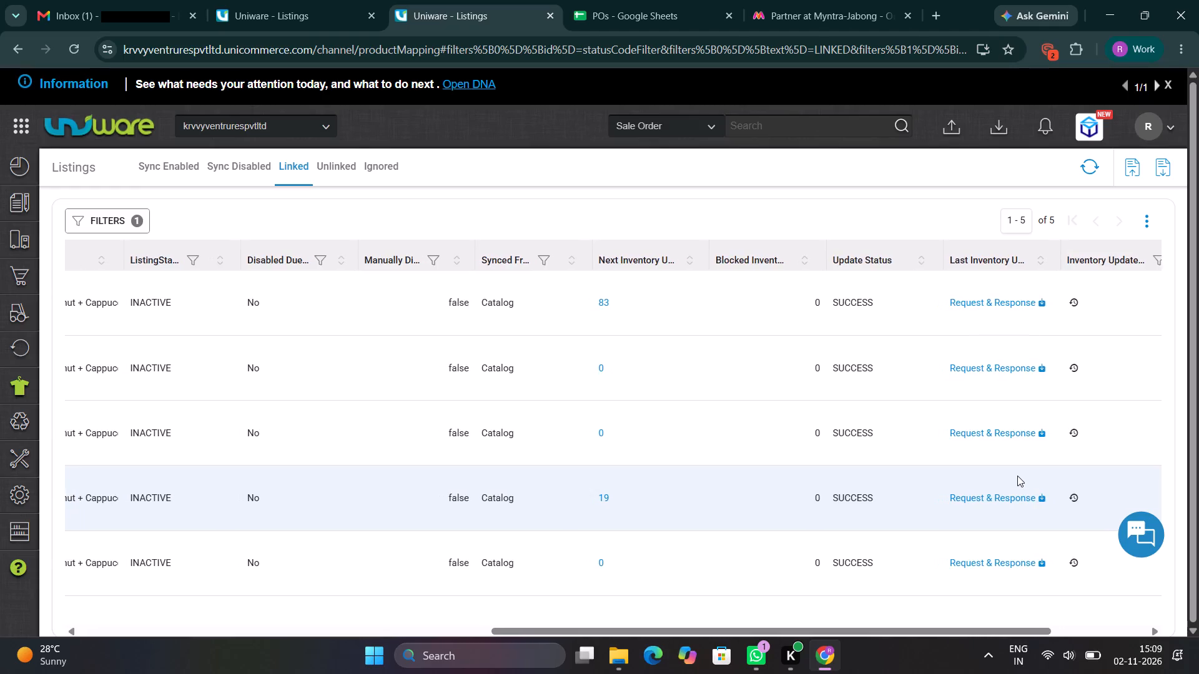
scroll(1017, 476, left, 1)
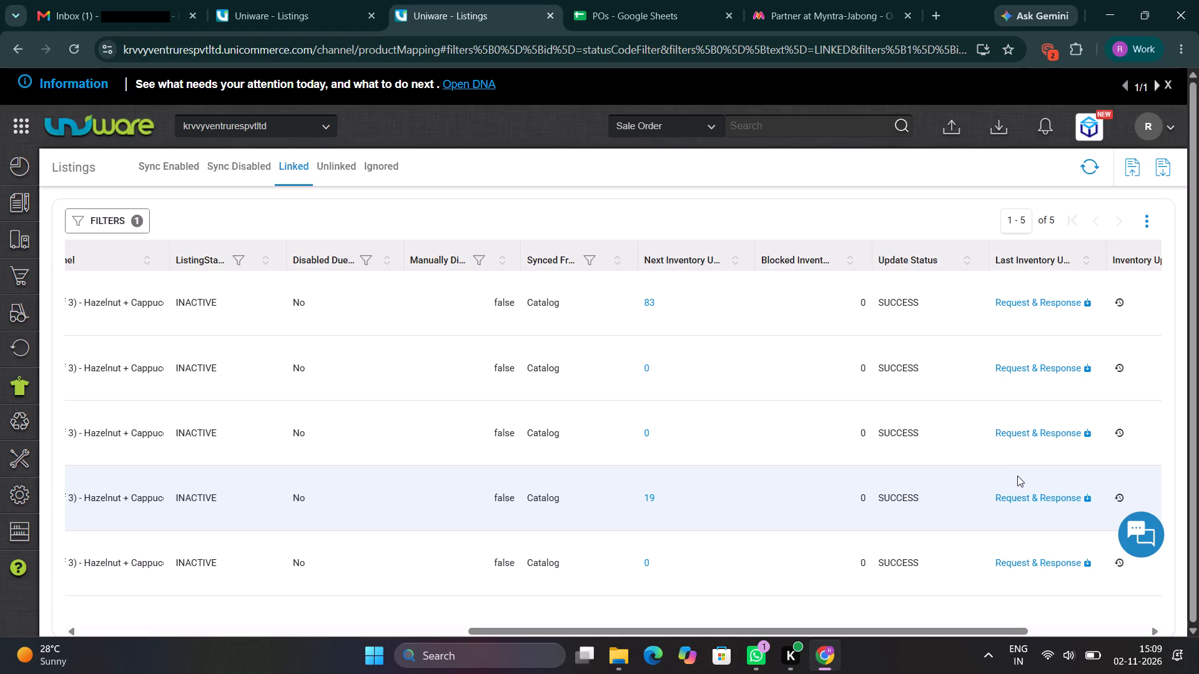
scroll(860, 368, right, 4)
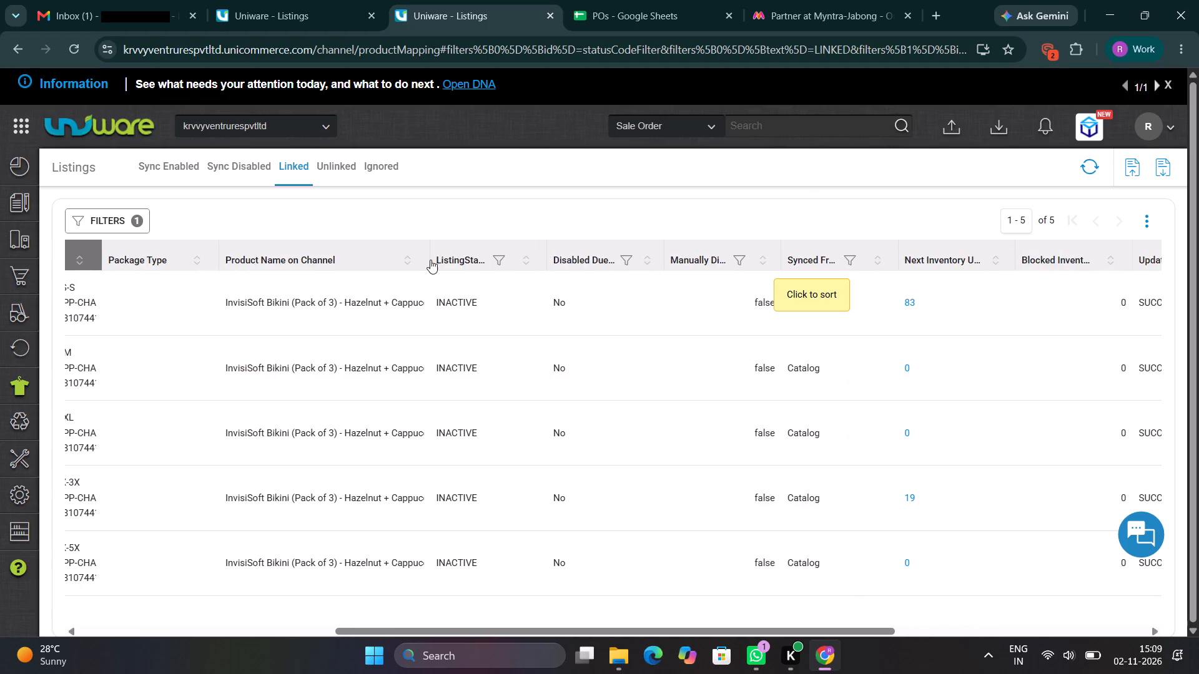
drag(427, 257, 548, 250)
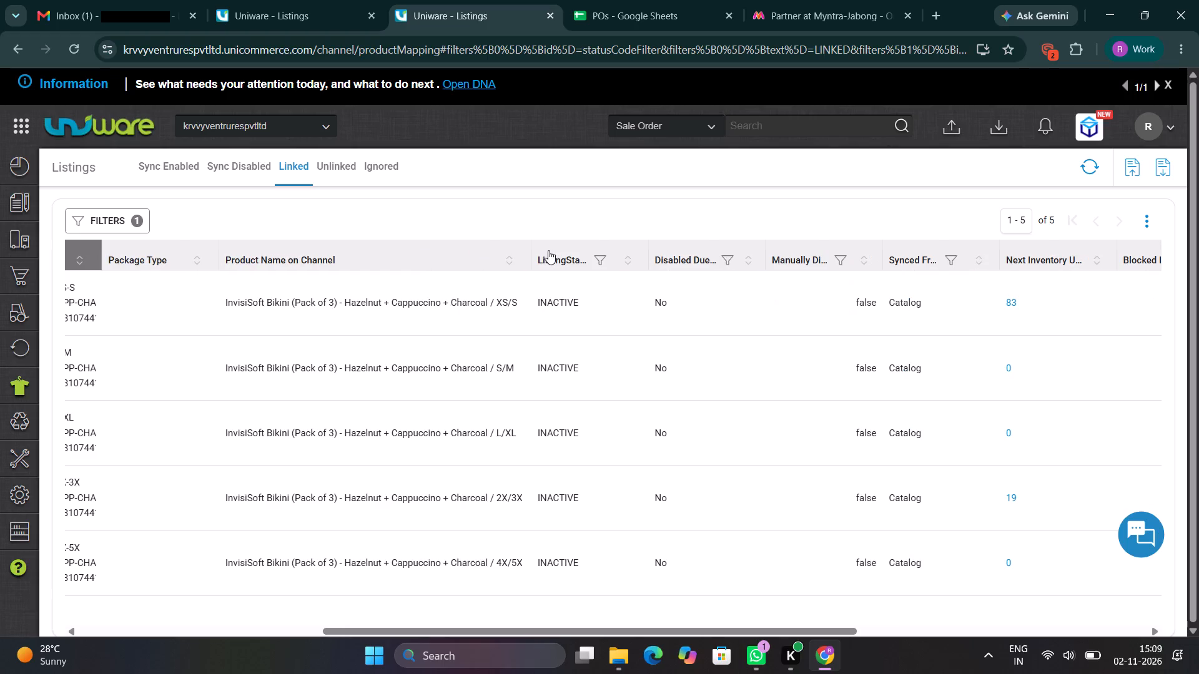
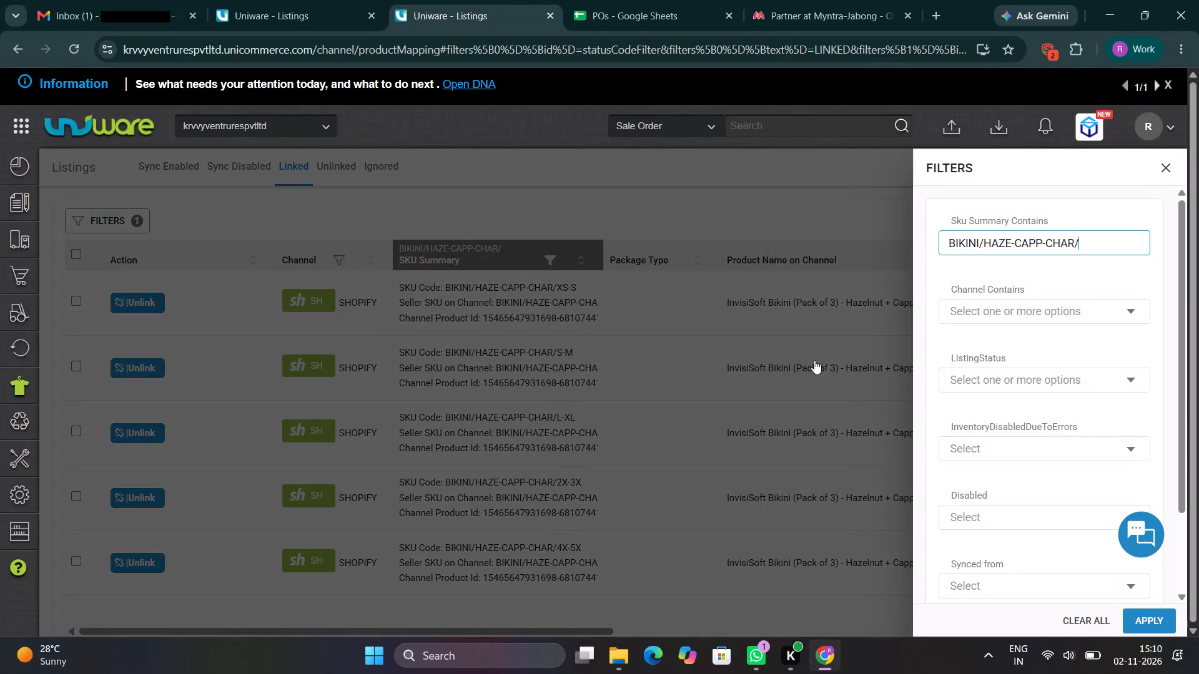
Replace the SKU summary filter on the linked listings with BIKINI/HAZE-MOCH-ROSE and apply it.
key(ctrl+a)
key(BackSpace)
key(BackSpace)
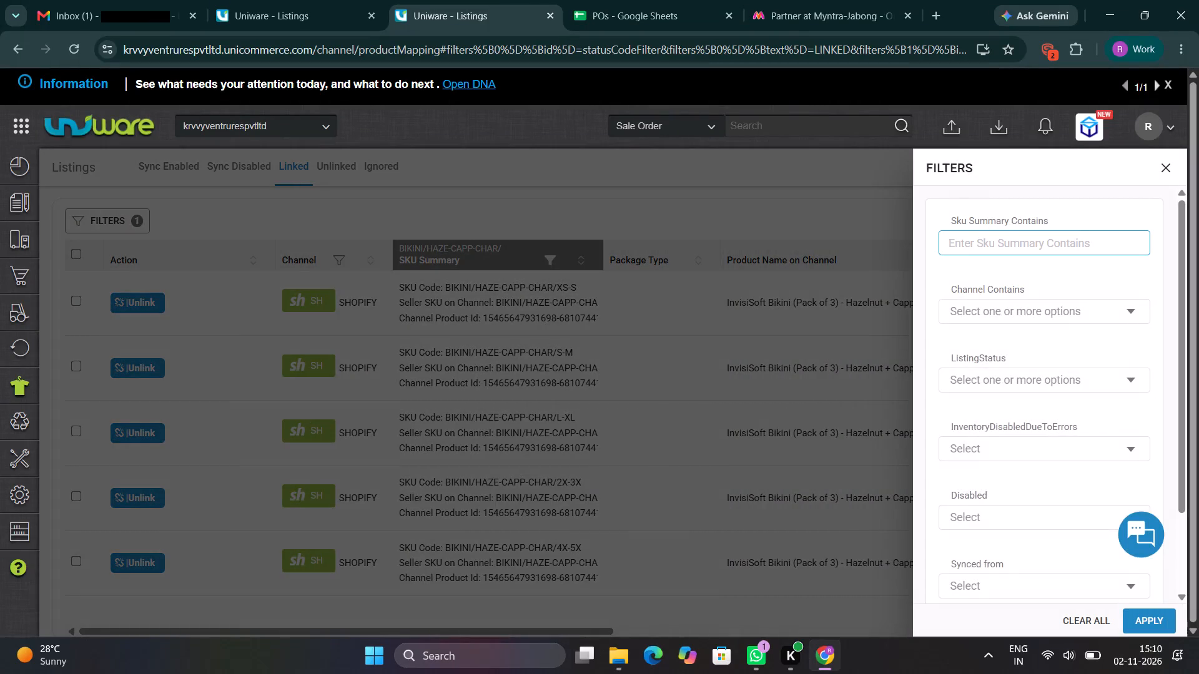
key(ctrl+v)
key(BackSpace)
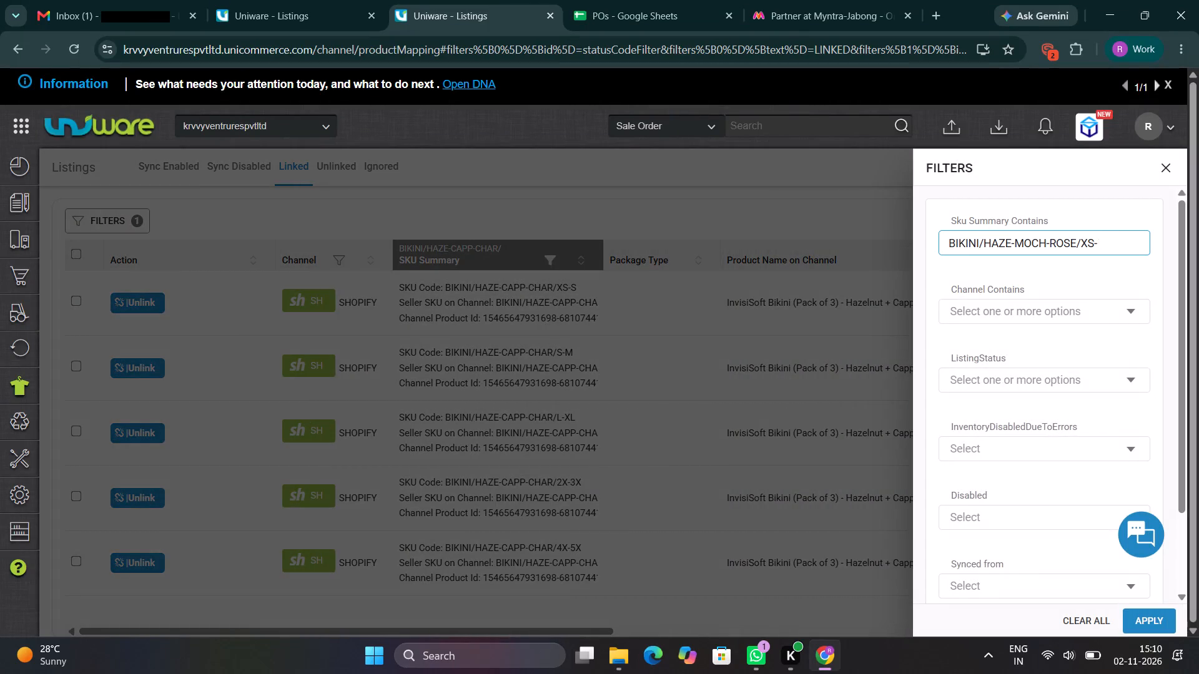
key(BackSpace)
key(BackSpace)
key(BackSpace)
key(BackSpace)
click(1149, 615)
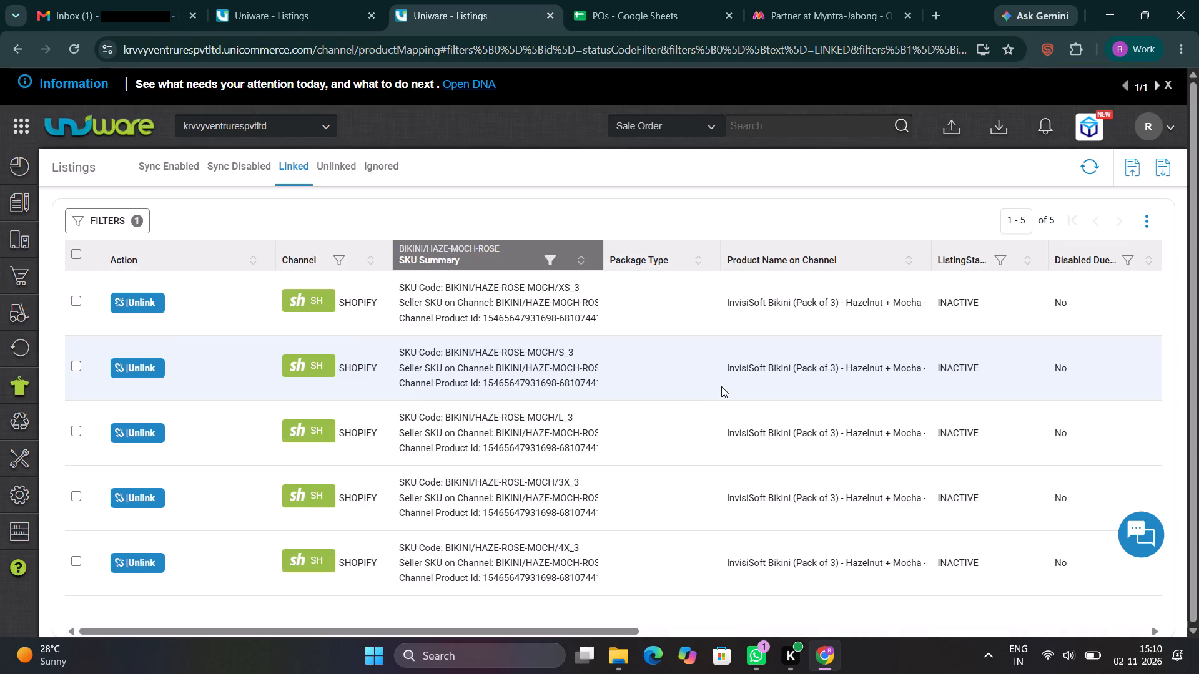
Sync inventory for all the filtered BIKINI/HAZE-MOCH-ROSE Shopify listings and close the sync dialog.
scroll(721, 386, left, 6)
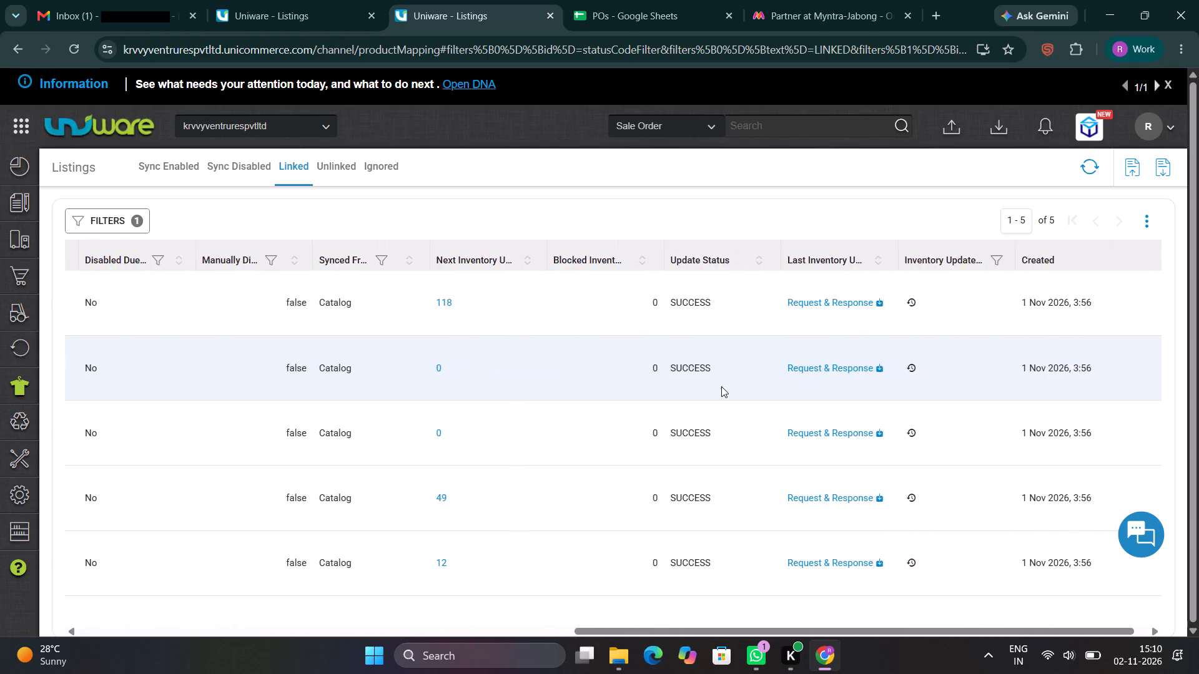
scroll(721, 386, right, 7)
click(76, 254)
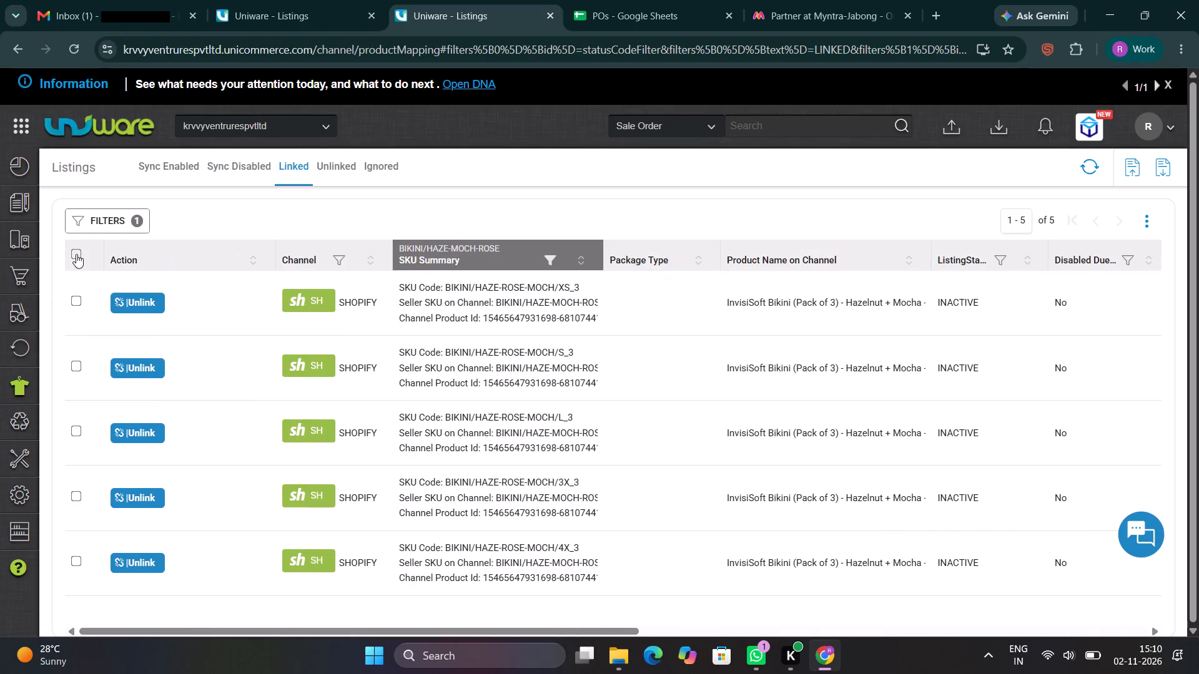
click(102, 228)
click(109, 252)
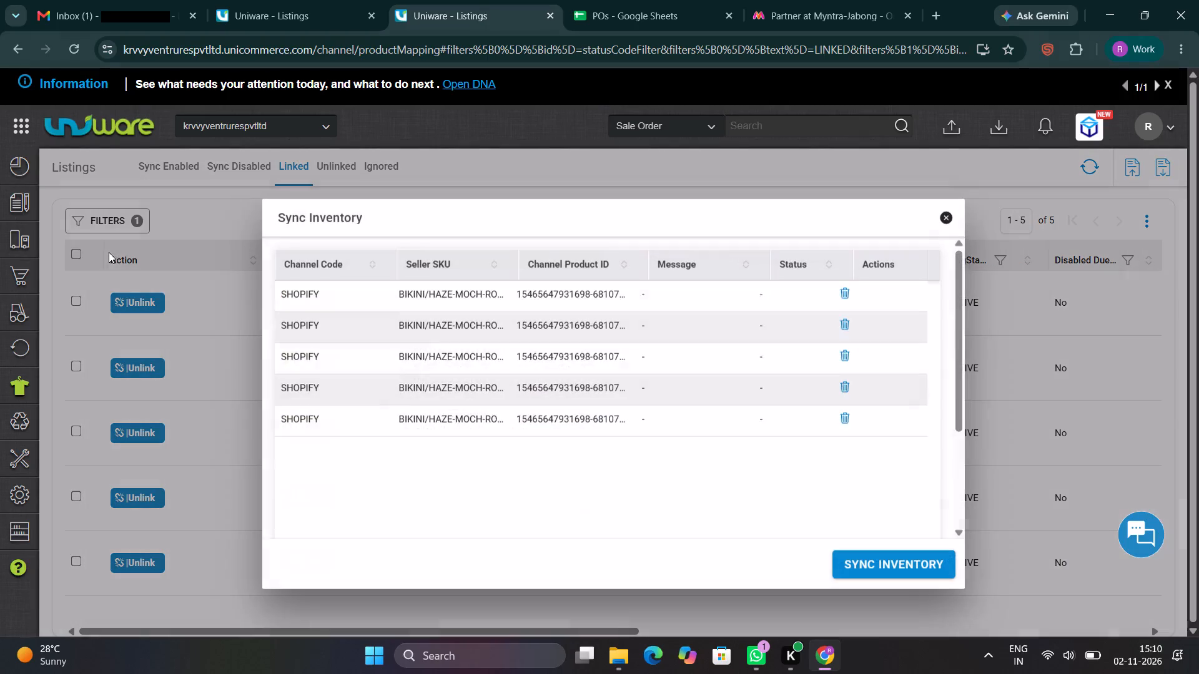
click(891, 569)
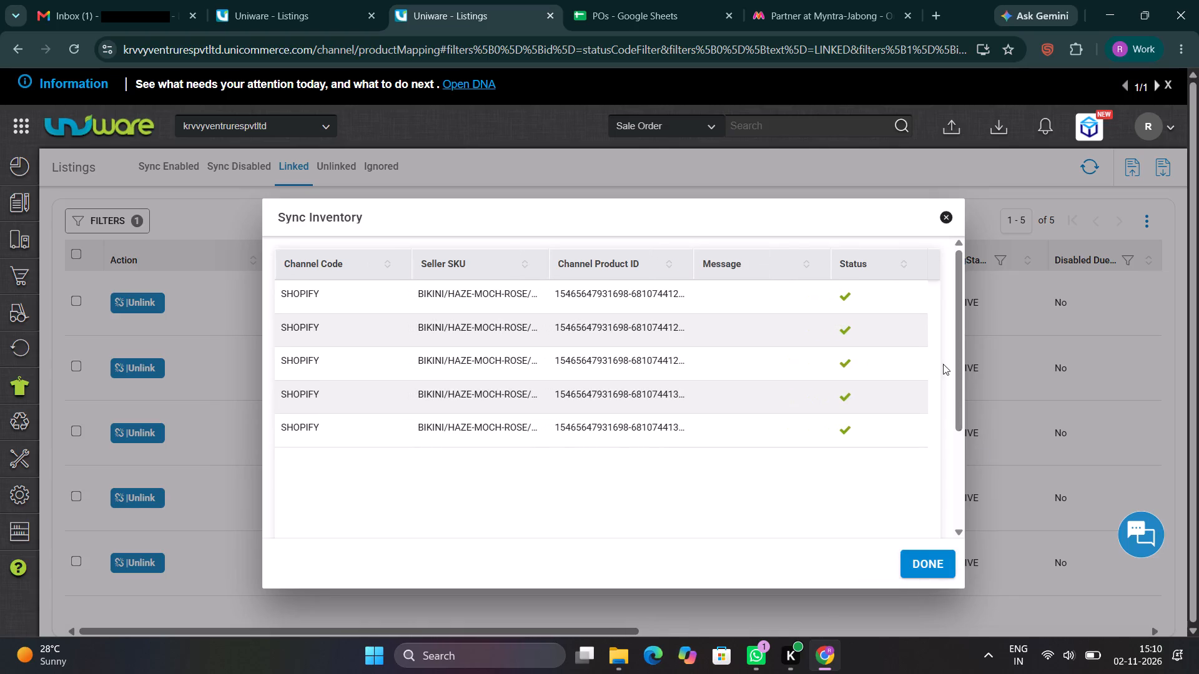
click(937, 558)
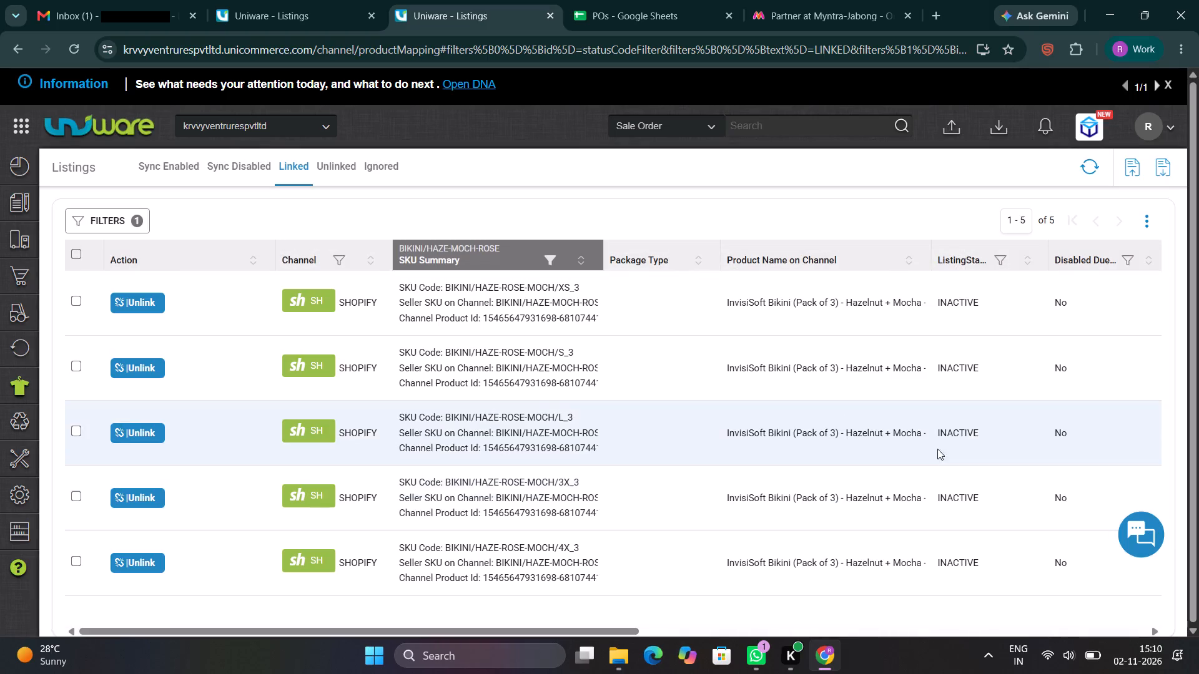
Widen the Product Name on Channel column enough to show the full product names including their sizes.
scroll(946, 442, left, 5)
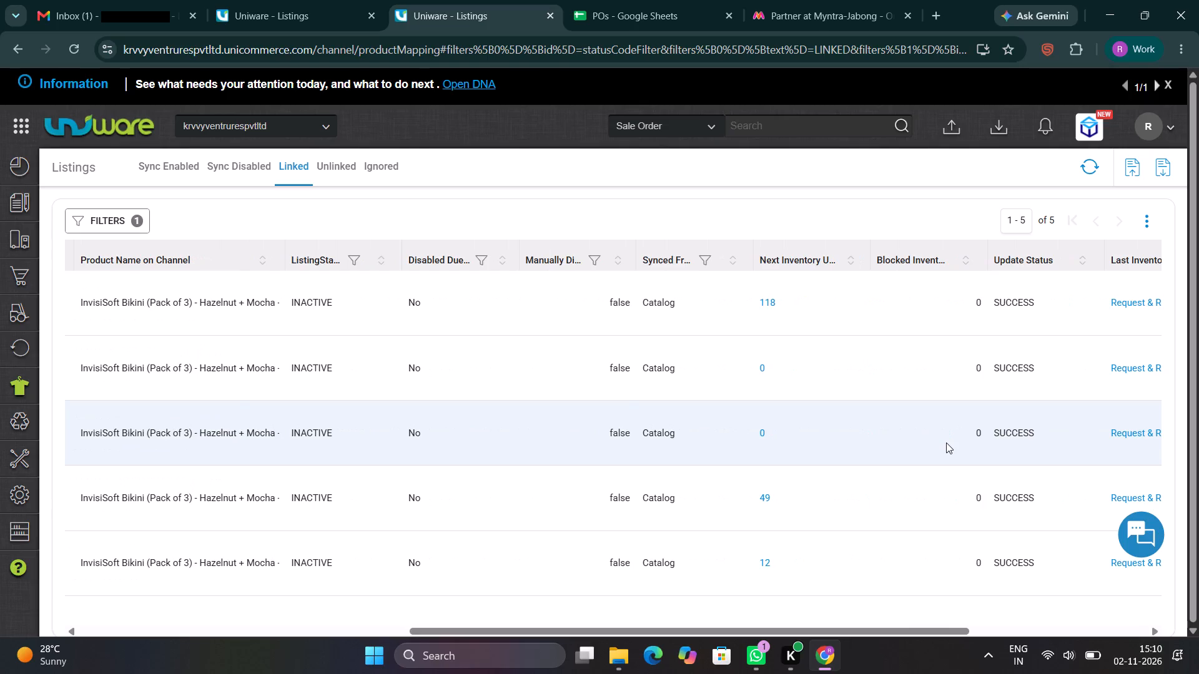
scroll(798, 422, right, 2)
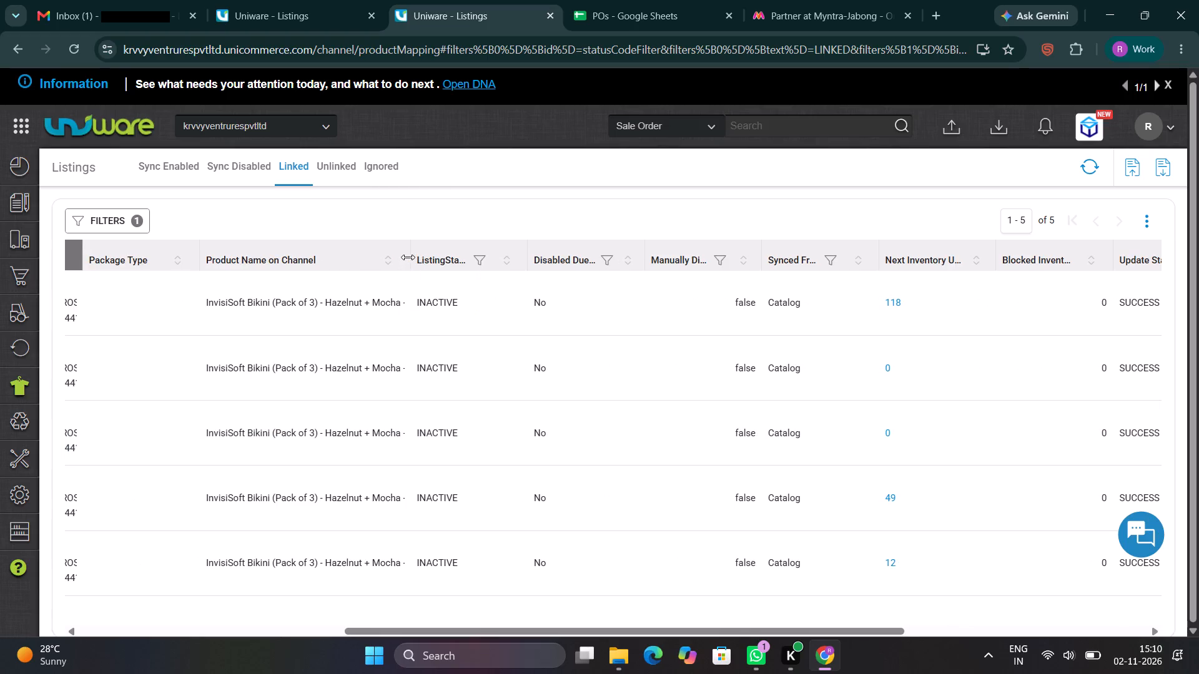
drag(408, 257, 568, 253)
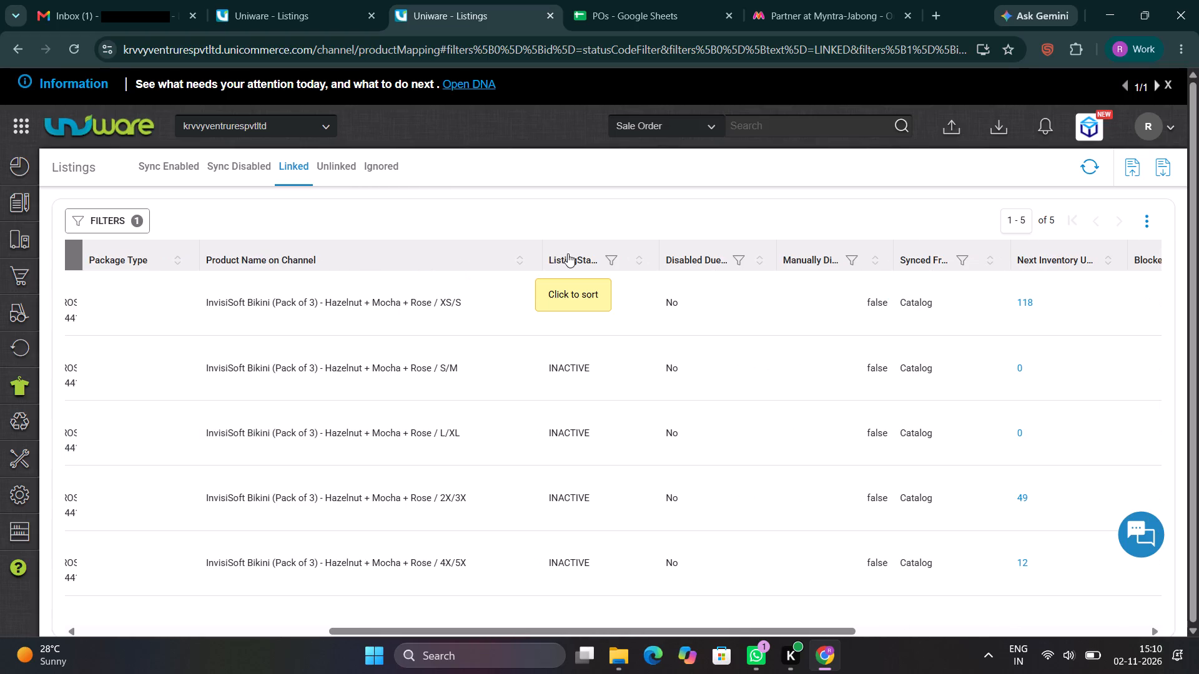
Capture a screenshot of the Hazelnut + Mocha + Rose listing rows, from the product name column through the next inventory column.
key(Print)
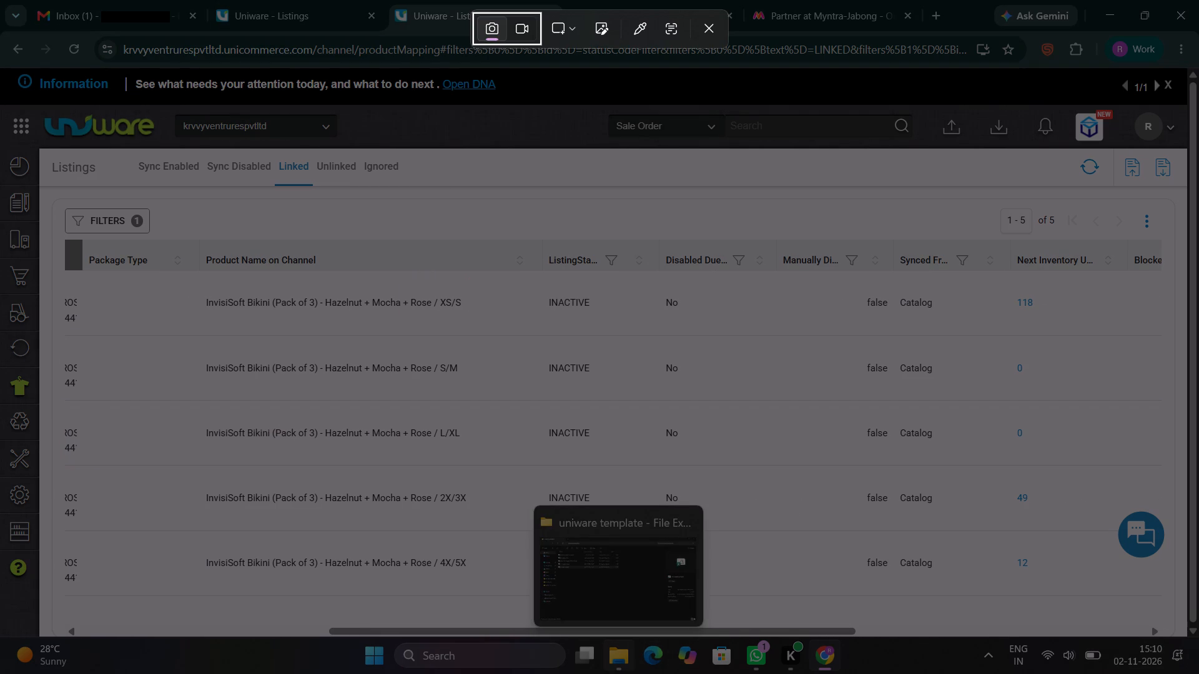
key(Escape)
key(Print)
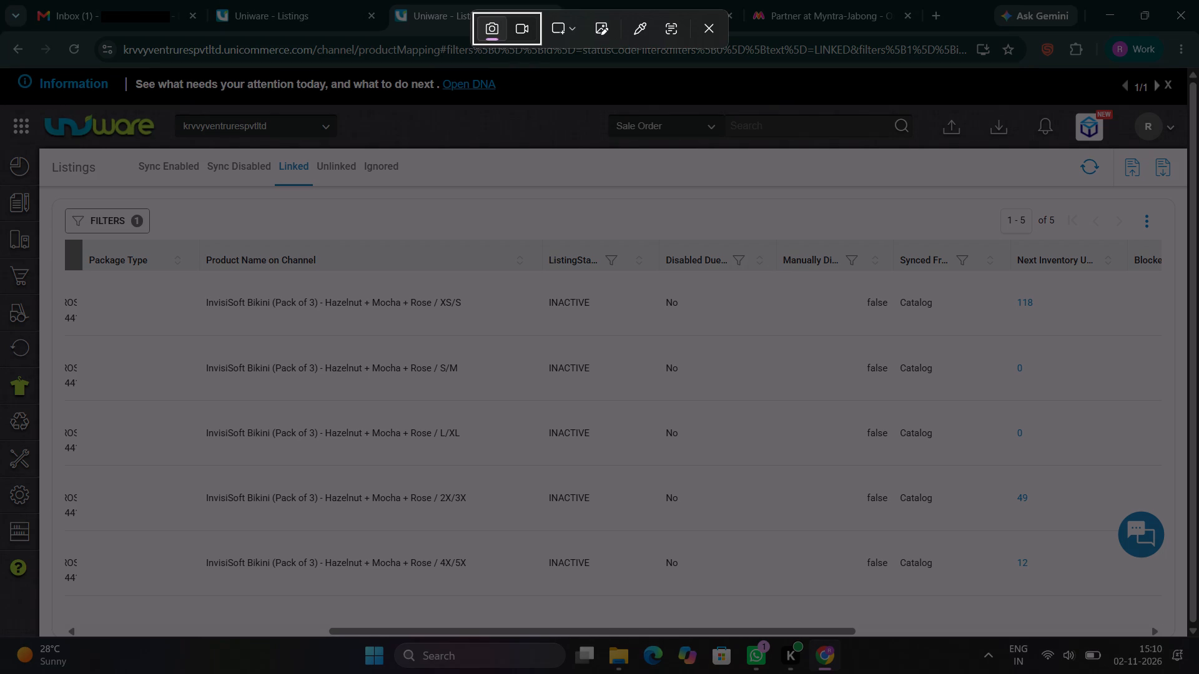
drag(189, 242, 1128, 587)
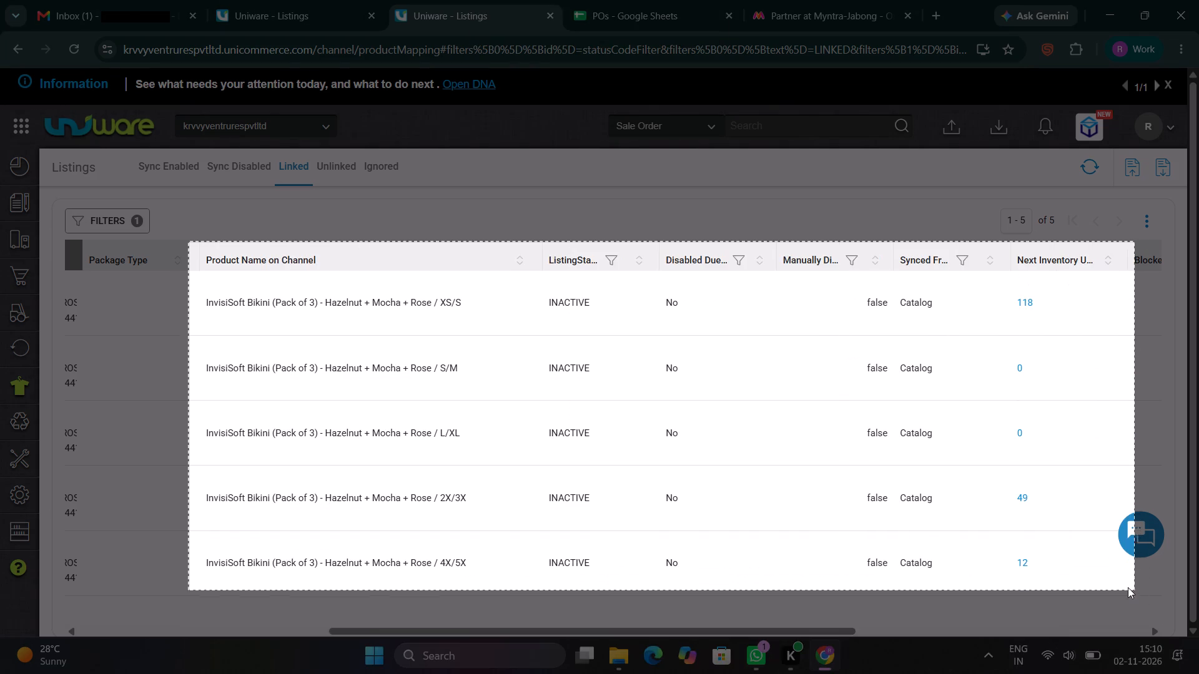
drag(1128, 587, 1106, 585)
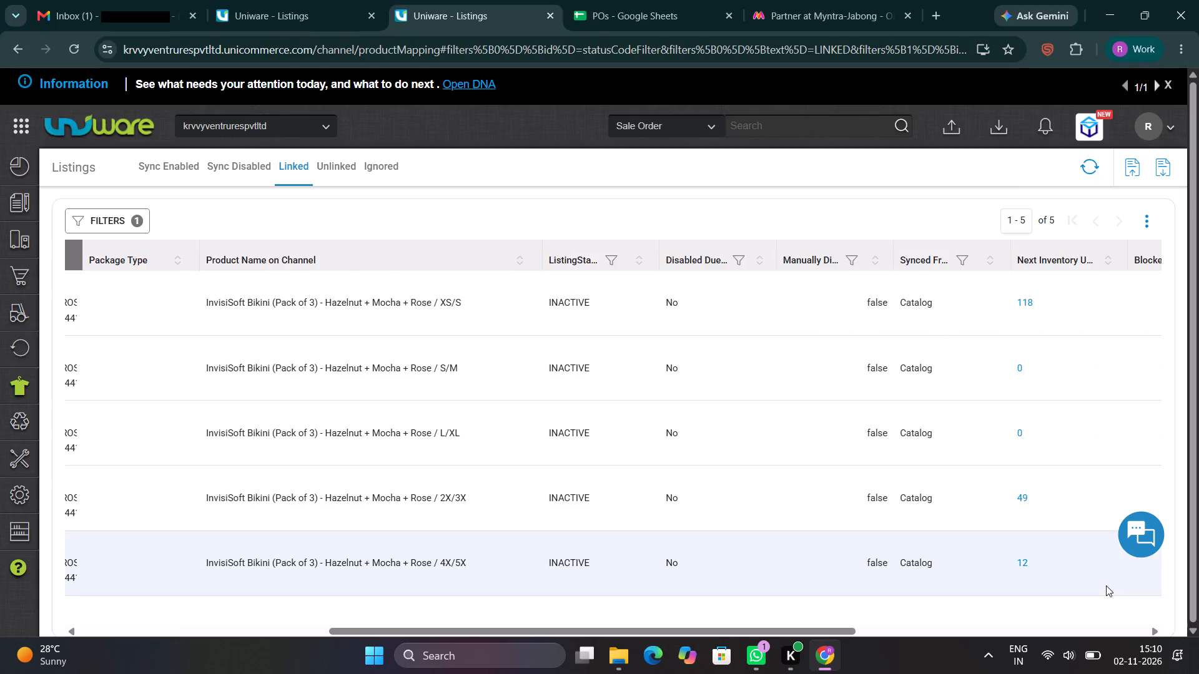
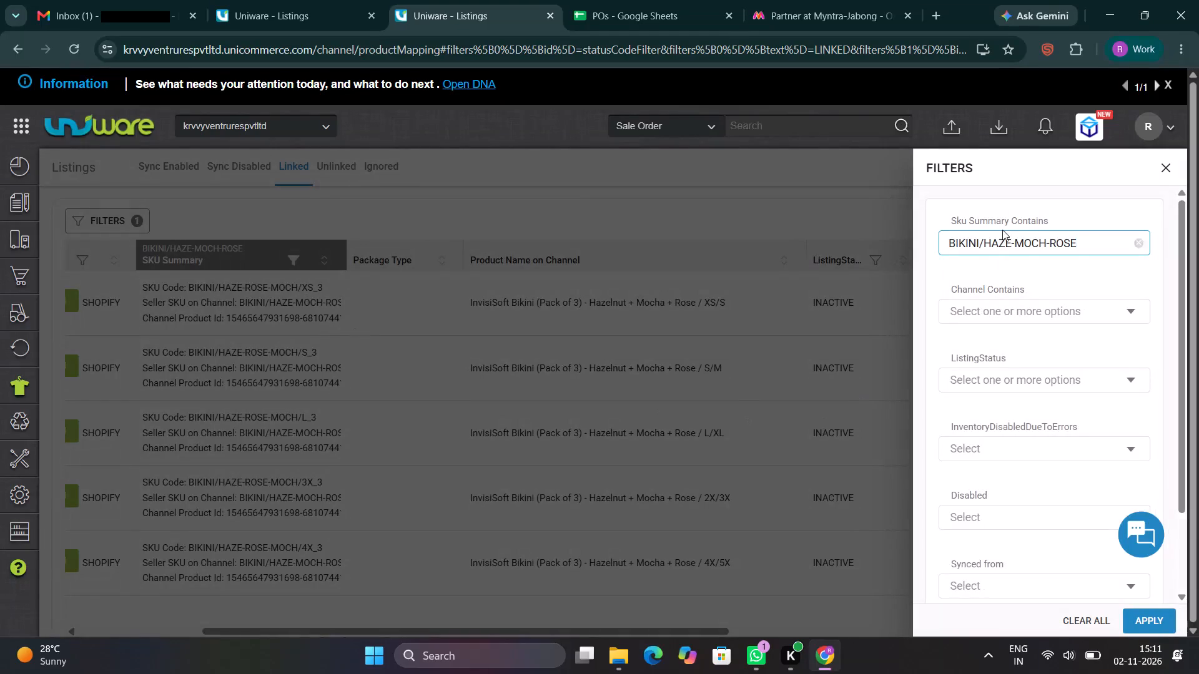
Replace the SKU summary filter on the linked listings with BIKINI/HAZE-CAPP-CHAR and apply it.
key(ctrl+a)
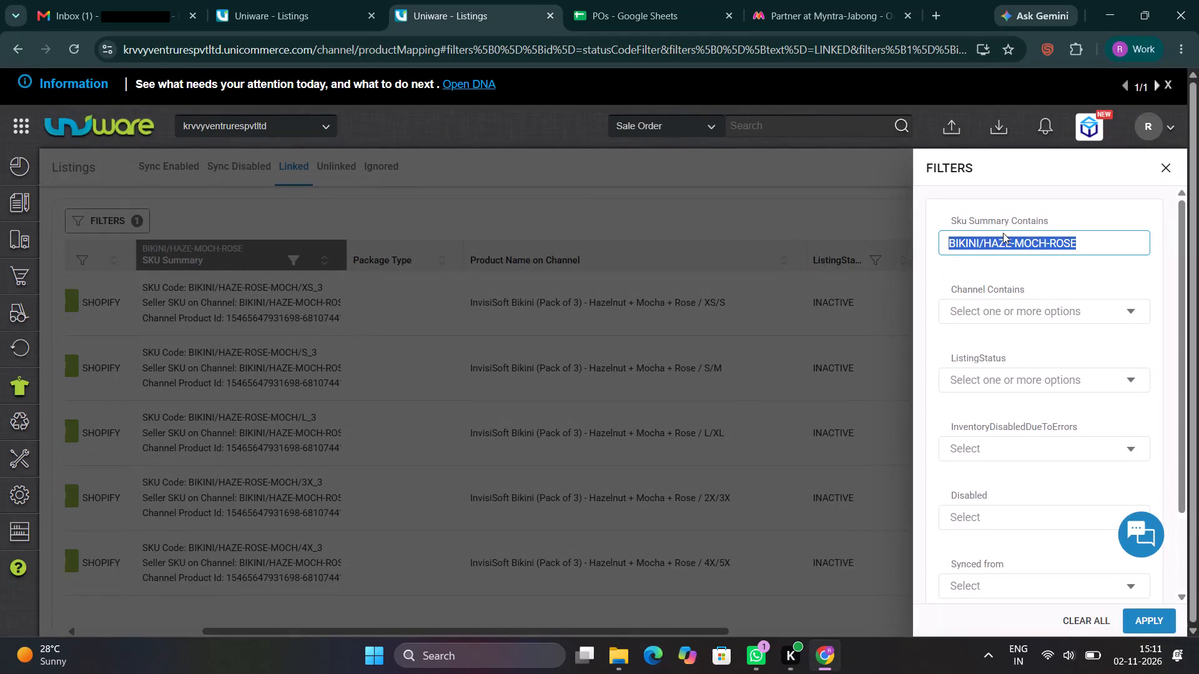
key(ctrl+v)
click(1158, 625)
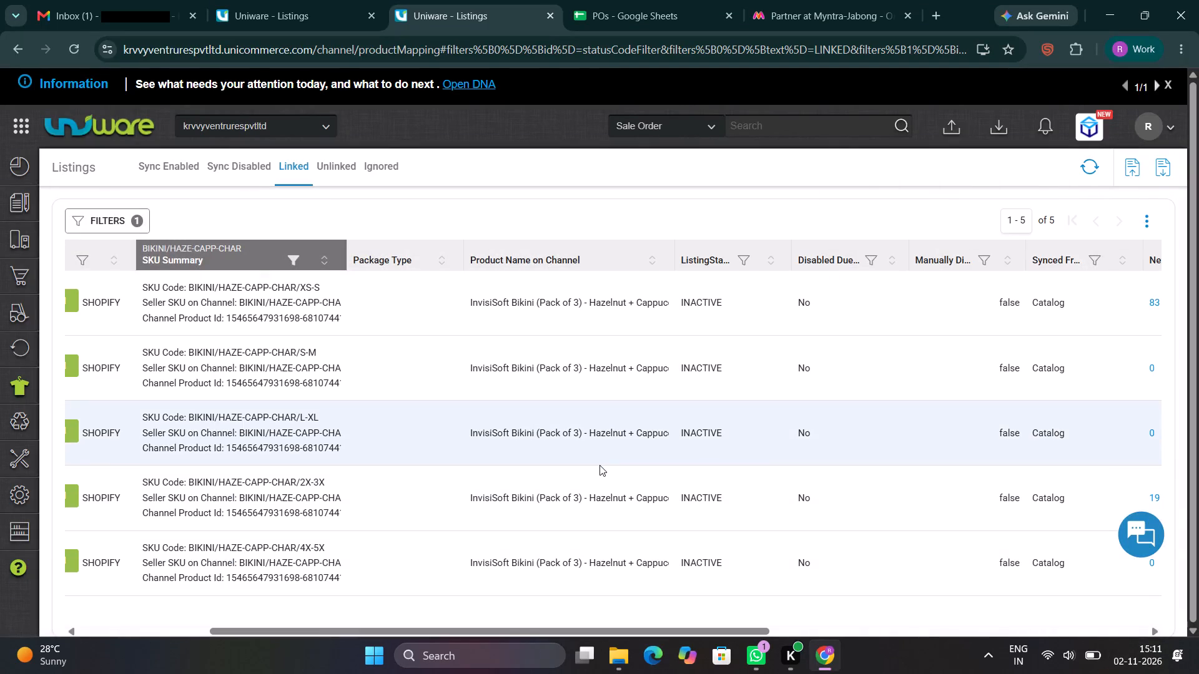
Capture a screenshot of the BIKINI/HAZE-CAPP-CHAR listing rows, from the SKU summary column through the next inventory column.
scroll(599, 465, left, 1)
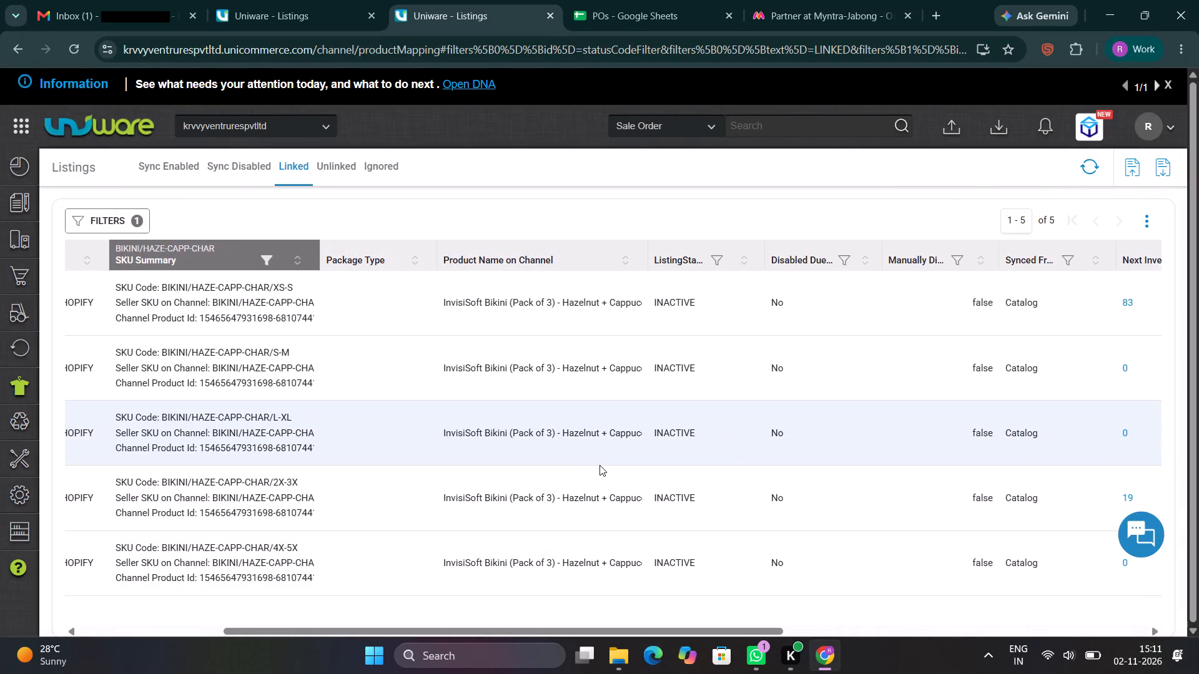
scroll(599, 465, left, 1)
key(Print)
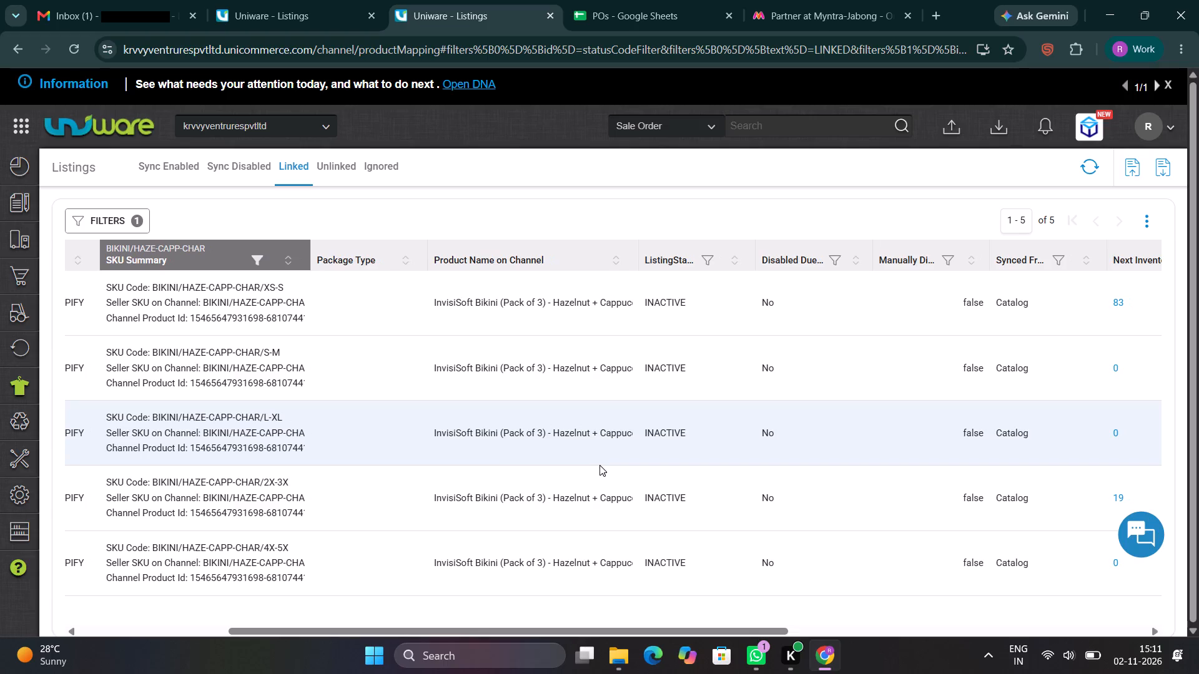
drag(84, 229, 703, 638)
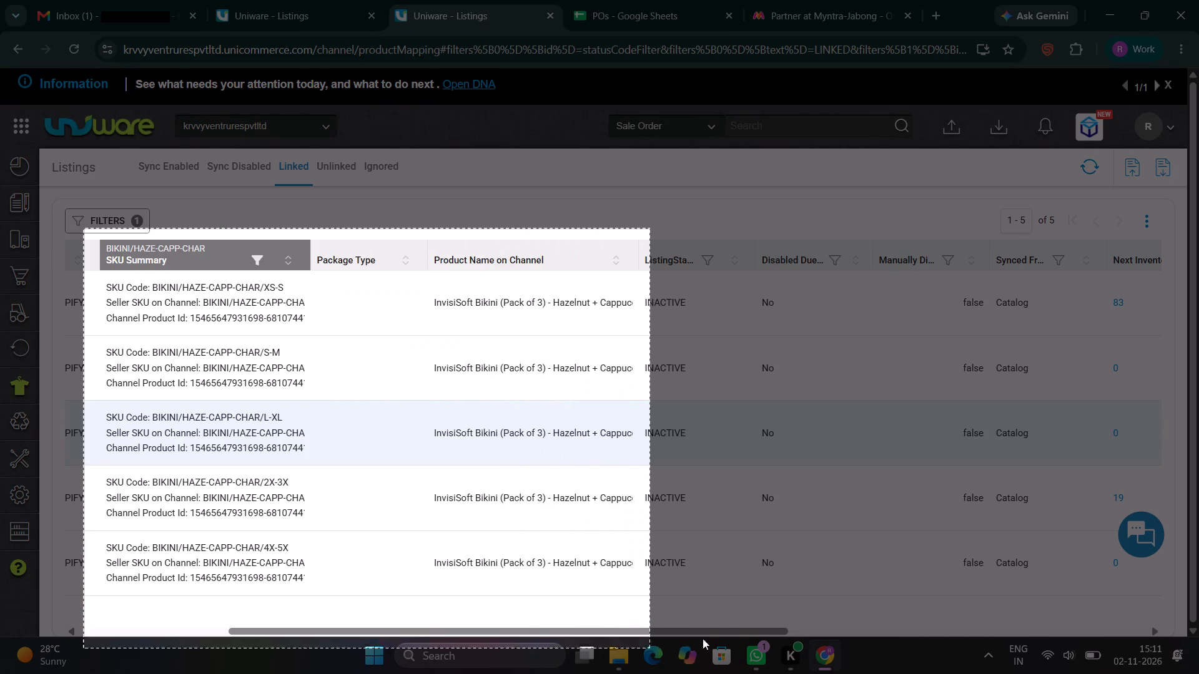
drag(703, 638, 1179, 621)
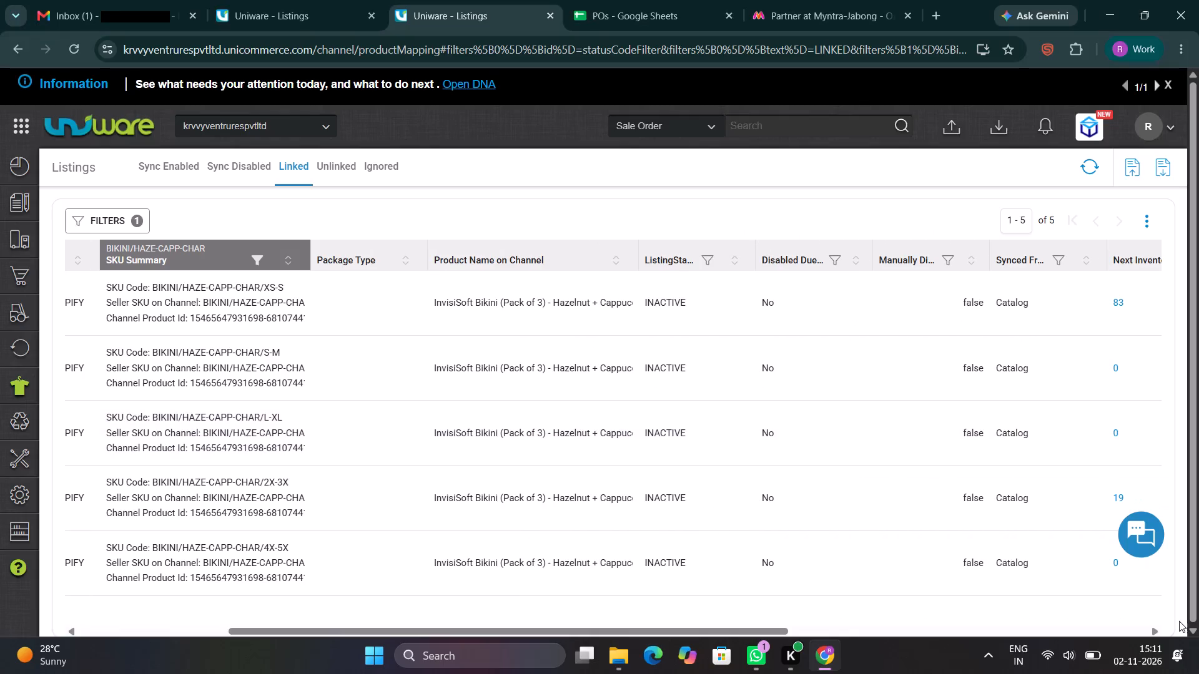